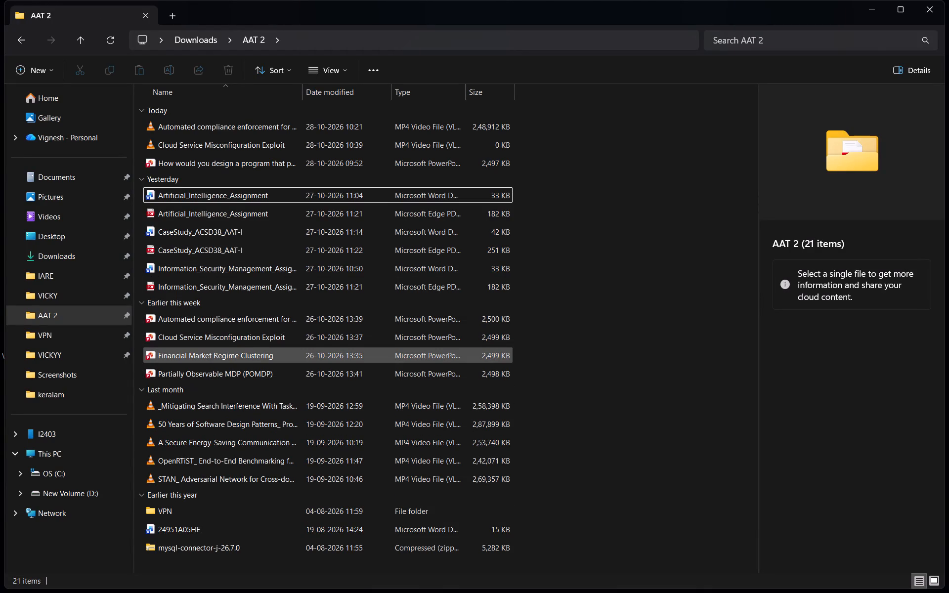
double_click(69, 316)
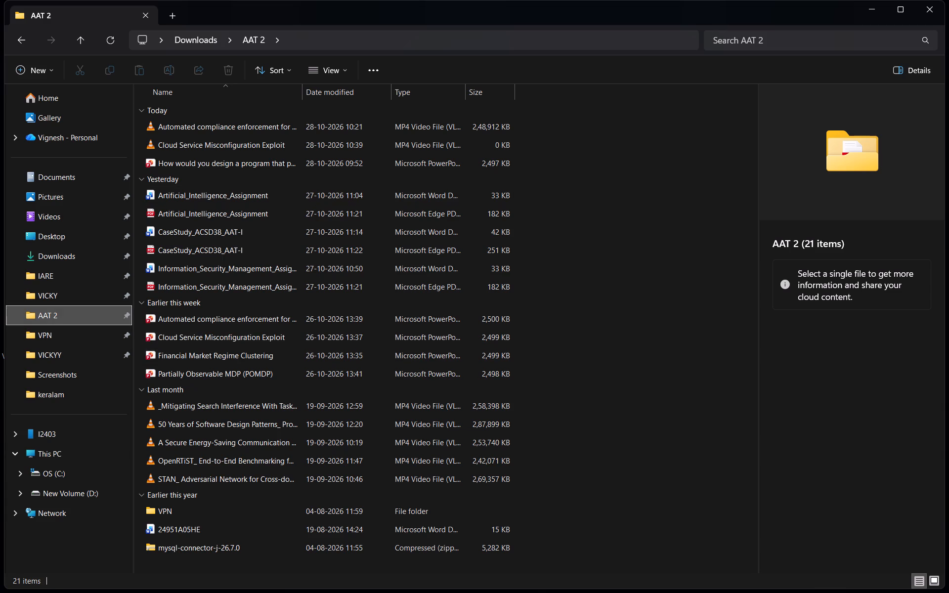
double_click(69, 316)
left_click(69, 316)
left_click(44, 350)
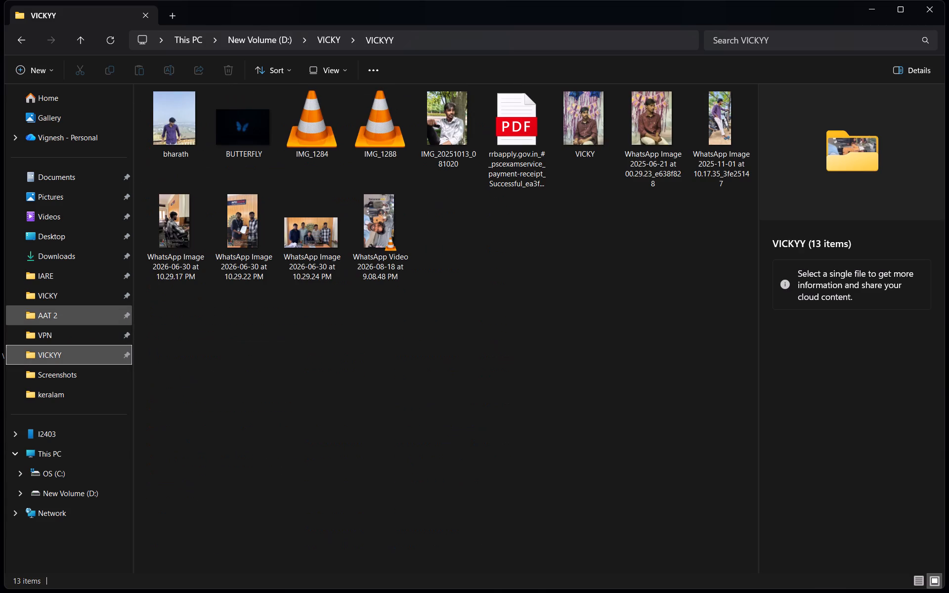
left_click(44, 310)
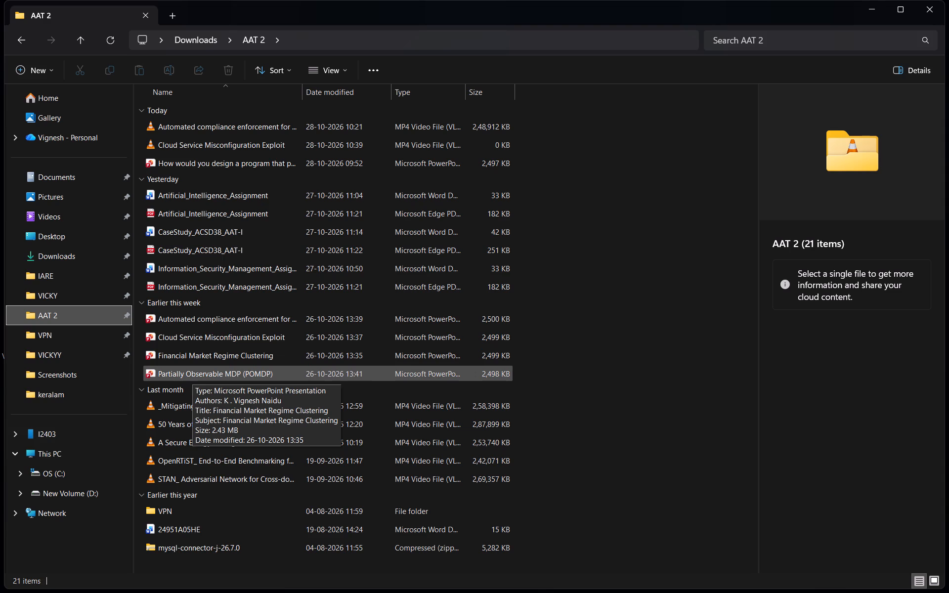
Open the Financial Market Regime Clustering presentation from the AAT 2 folder in PowerPoint and enable editing.
double_click(209, 356)
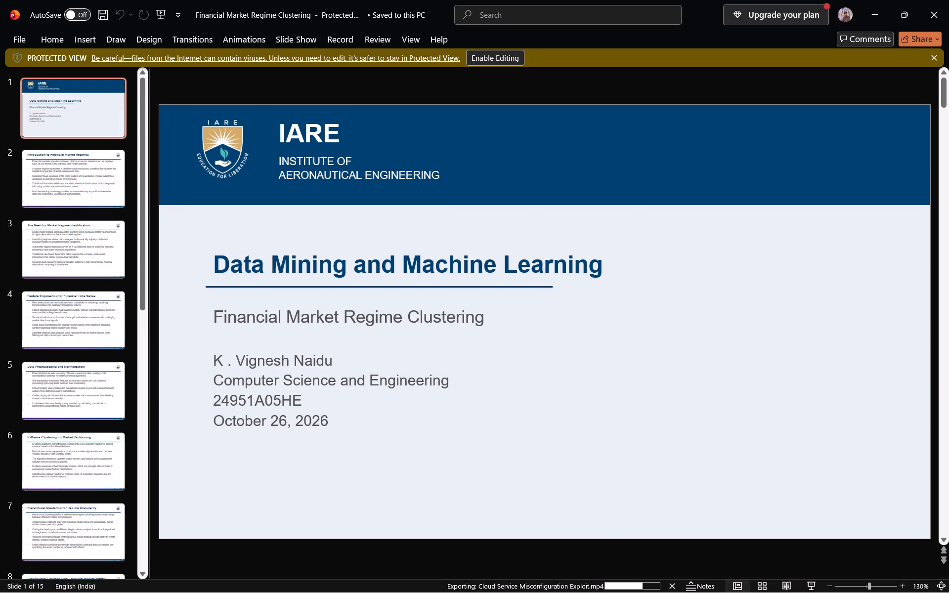
left_click(490, 61)
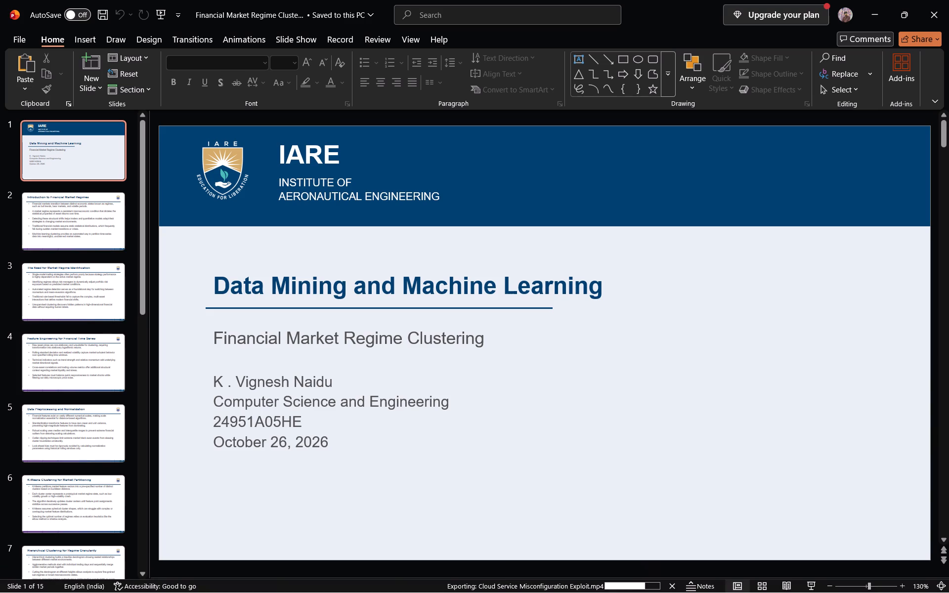
Bring up the slide recording commands for the Financial Market Regime Clustering presentation.
left_click(339, 36)
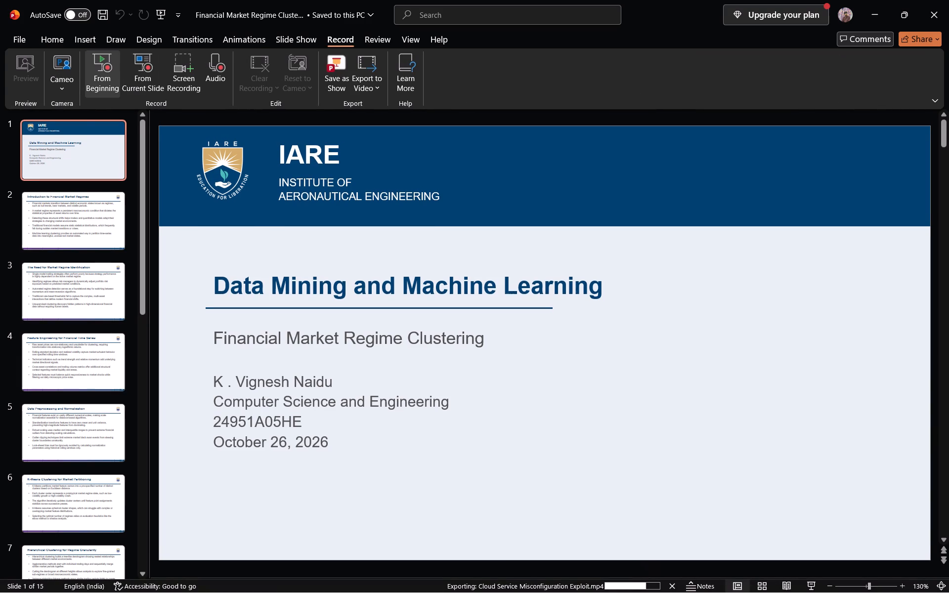
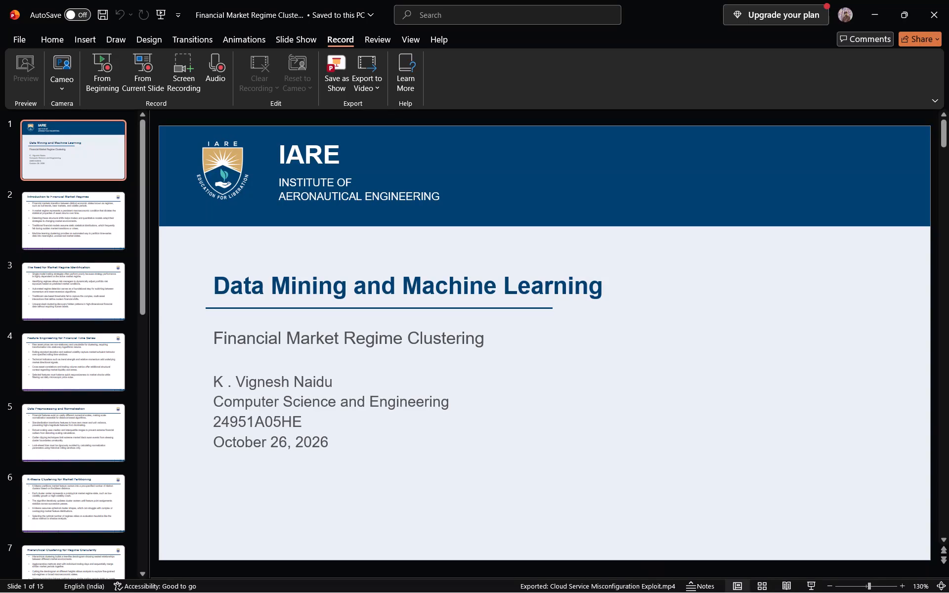
Display slide 2, Introduction to Financial Market Regimes, in the presentation.
left_click(83, 244)
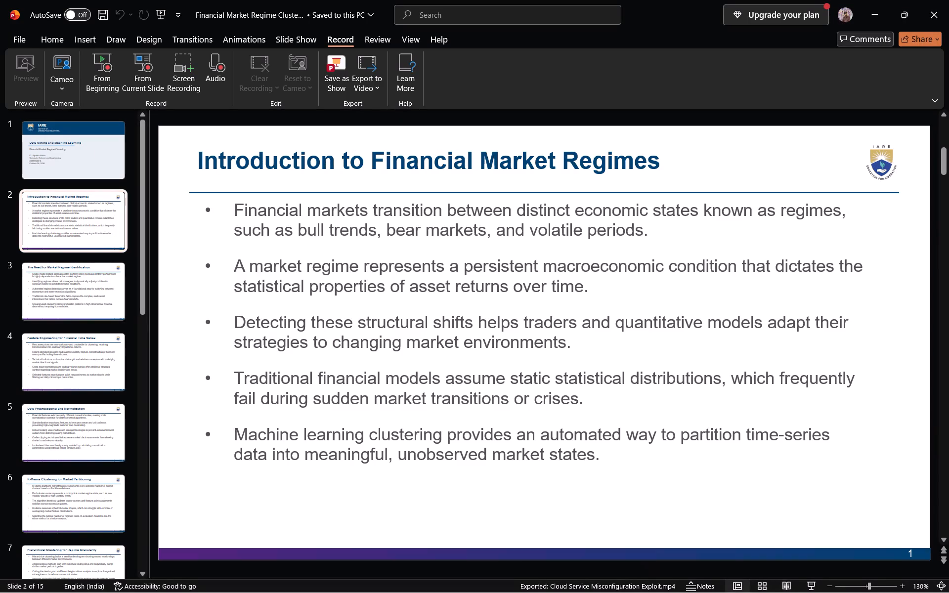
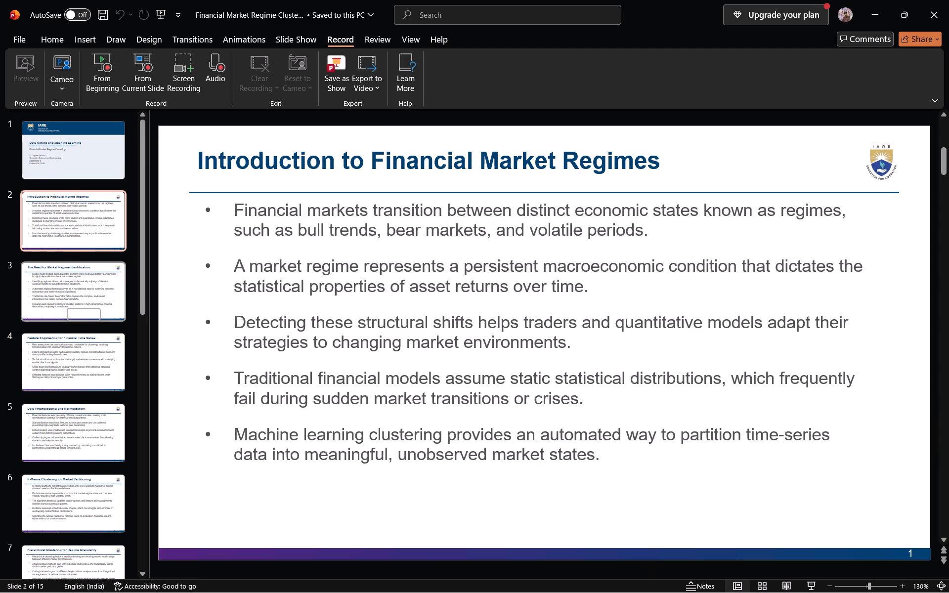
Display slide 3, The Need for Market Regime Identification, after slide 2.
left_click(80, 217)
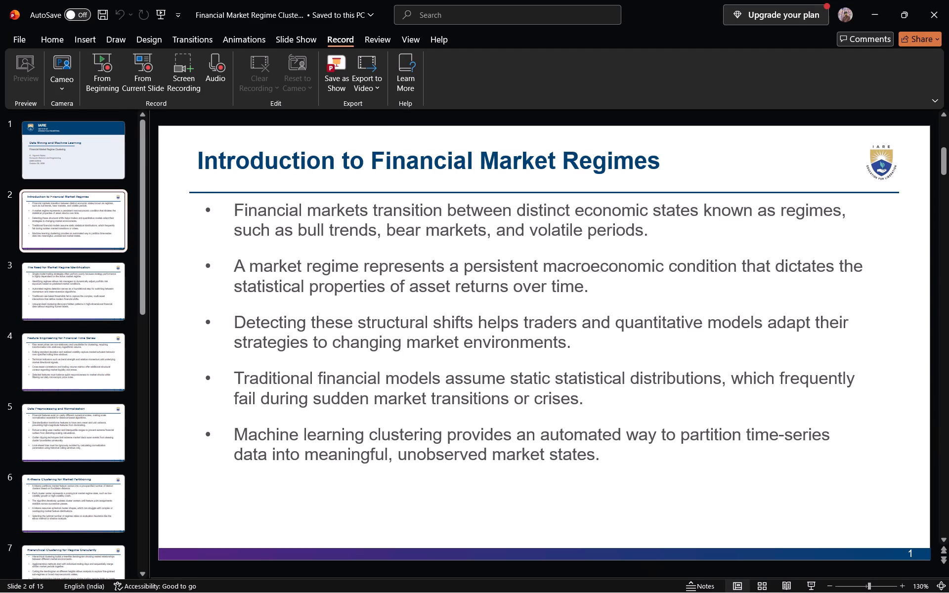
left_click(71, 280)
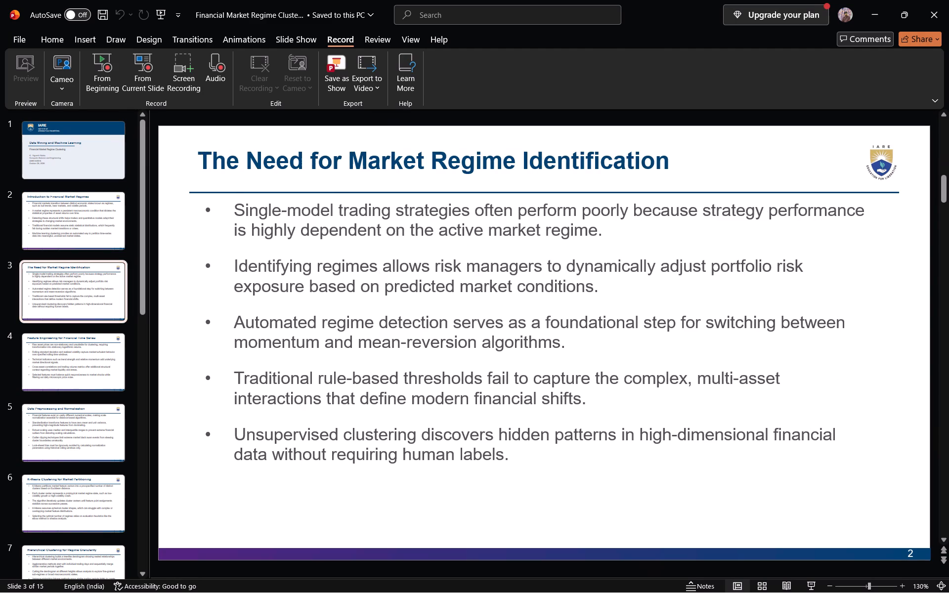
Return to the title slide and open the recording view from the beginning of the presentation.
left_click(72, 153)
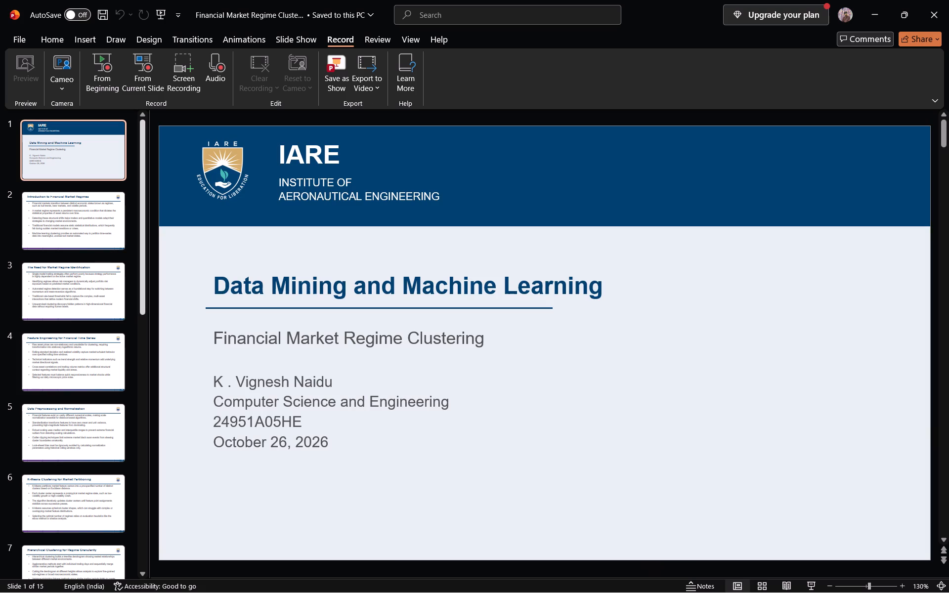
left_click(113, 73)
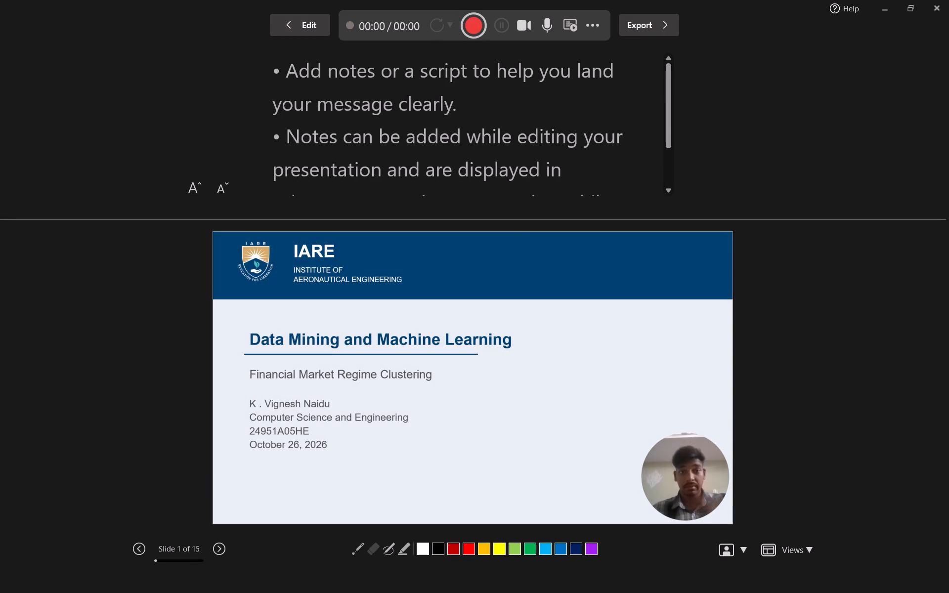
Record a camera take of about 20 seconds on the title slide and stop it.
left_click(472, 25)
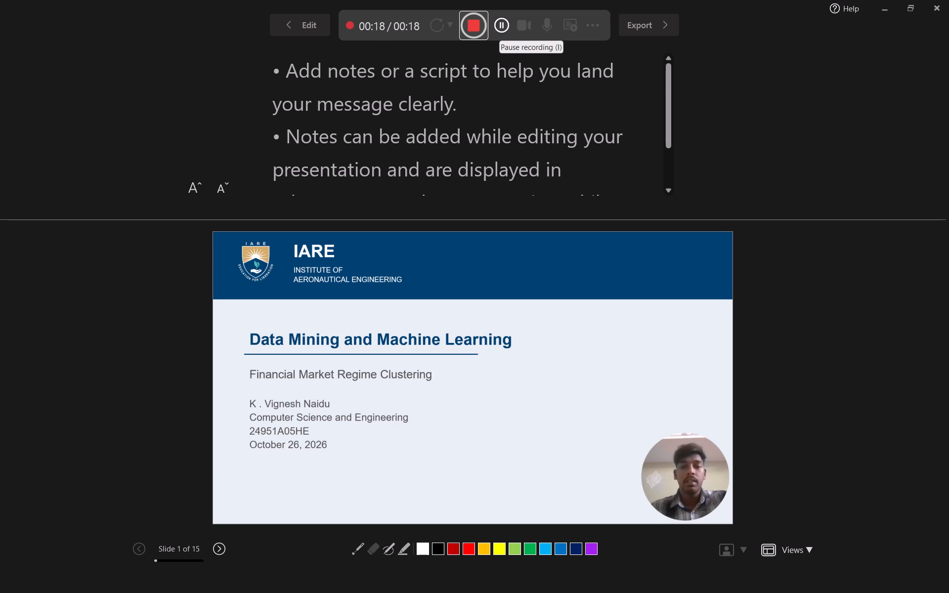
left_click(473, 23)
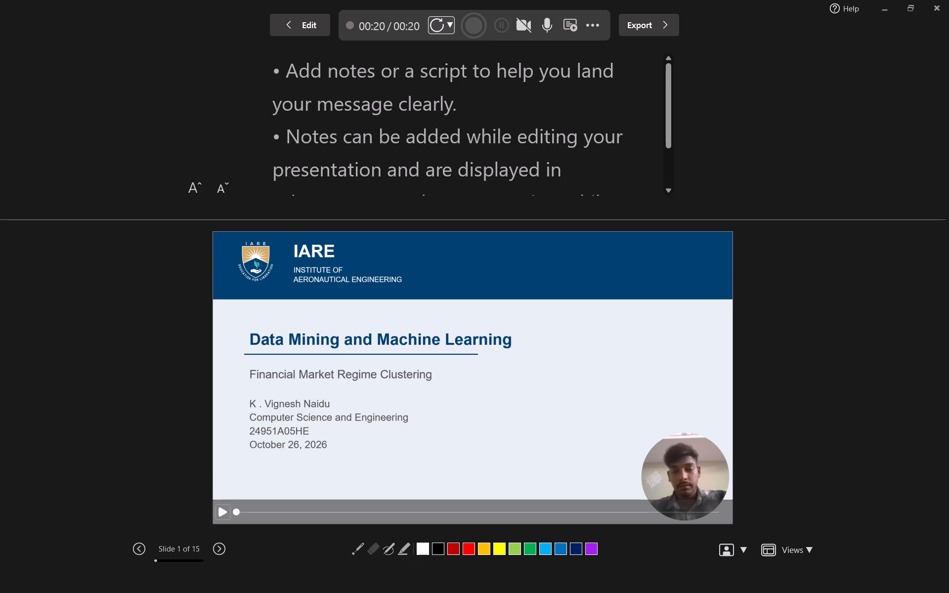
Retake the video on all slides, recording the title slide for about 19 seconds and slide 2 for about 14 seconds.
left_click(441, 20)
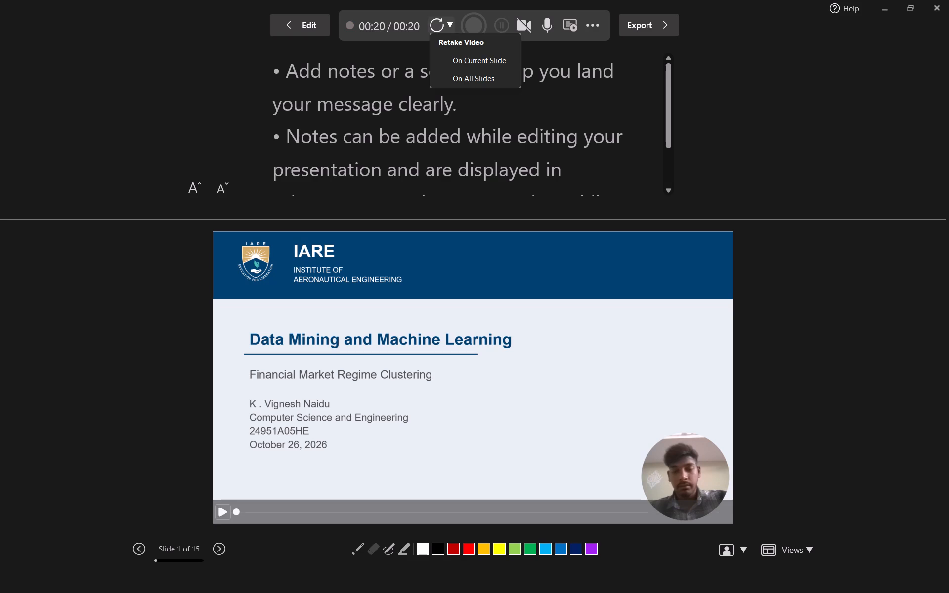
left_click(466, 78)
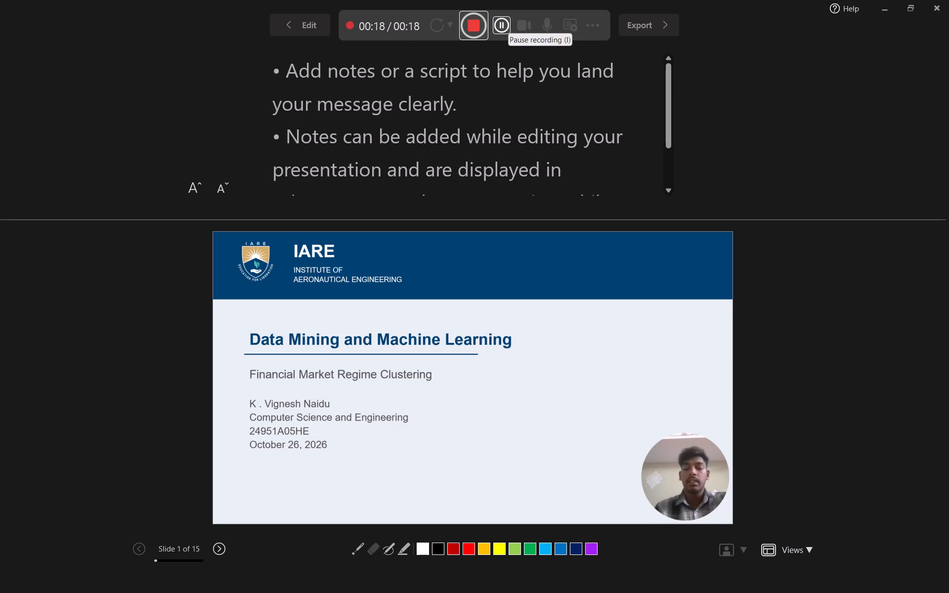
key("Right")
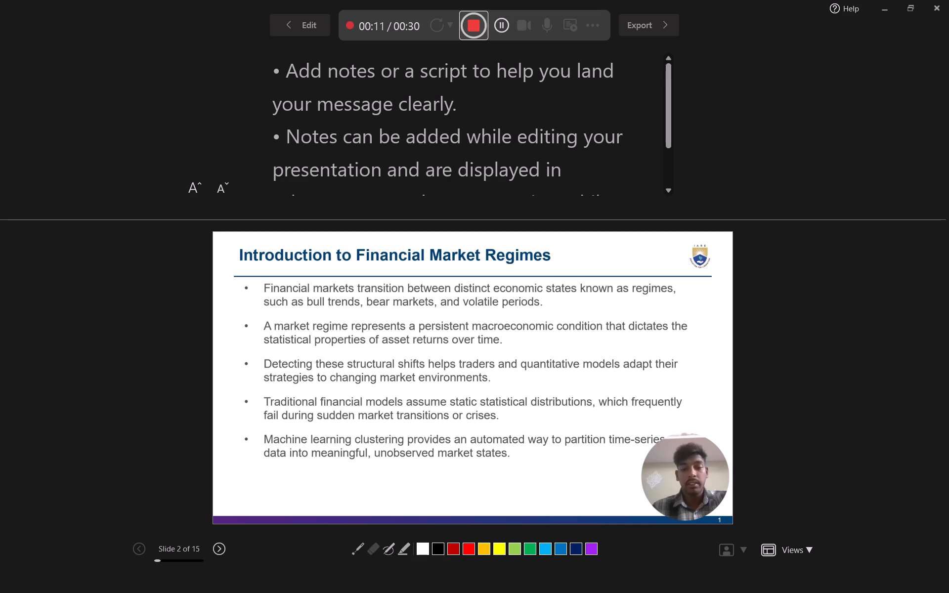
left_click(501, 22)
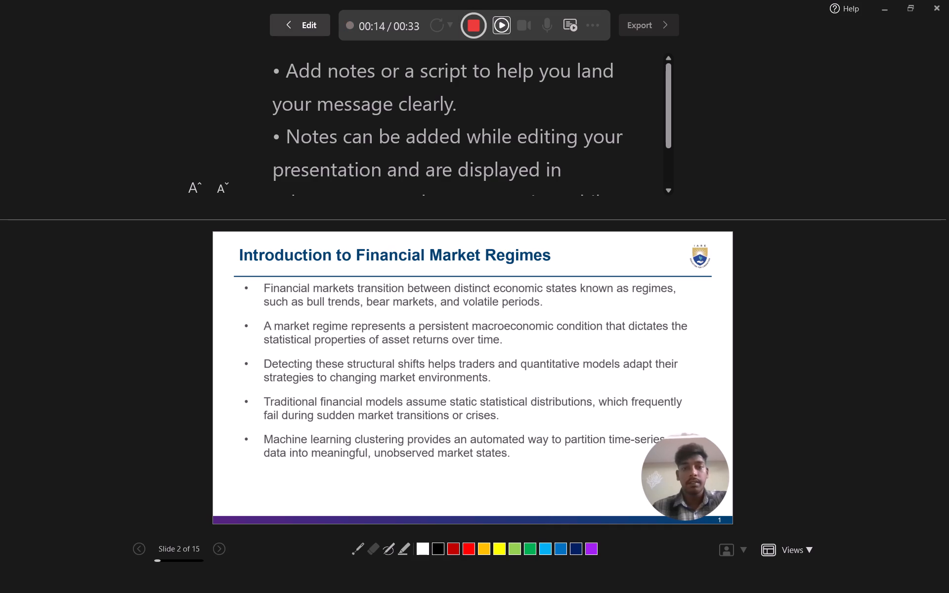
left_click(470, 22)
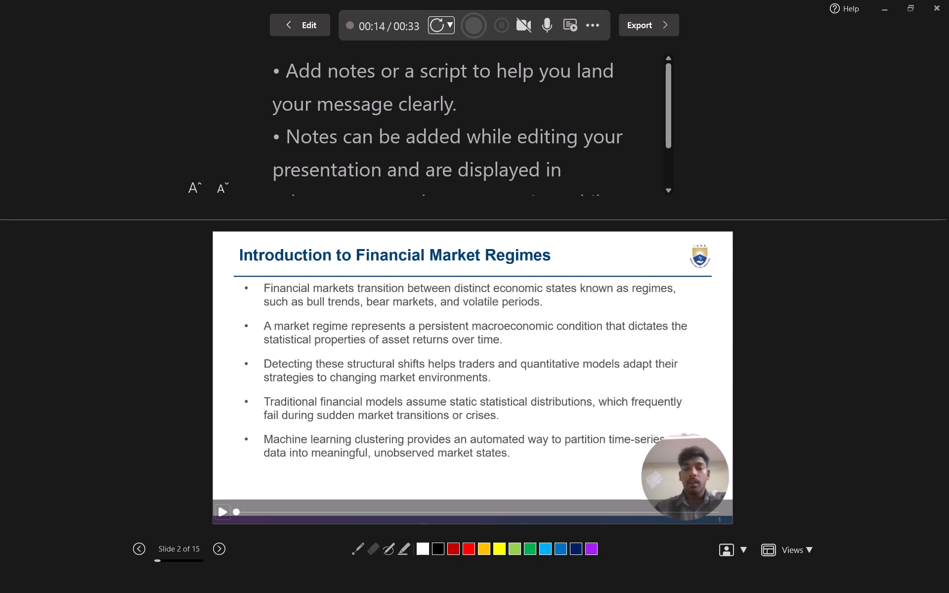
Retake the video on the current slide only, recording slide 2 for about 15 seconds.
left_click(452, 24)
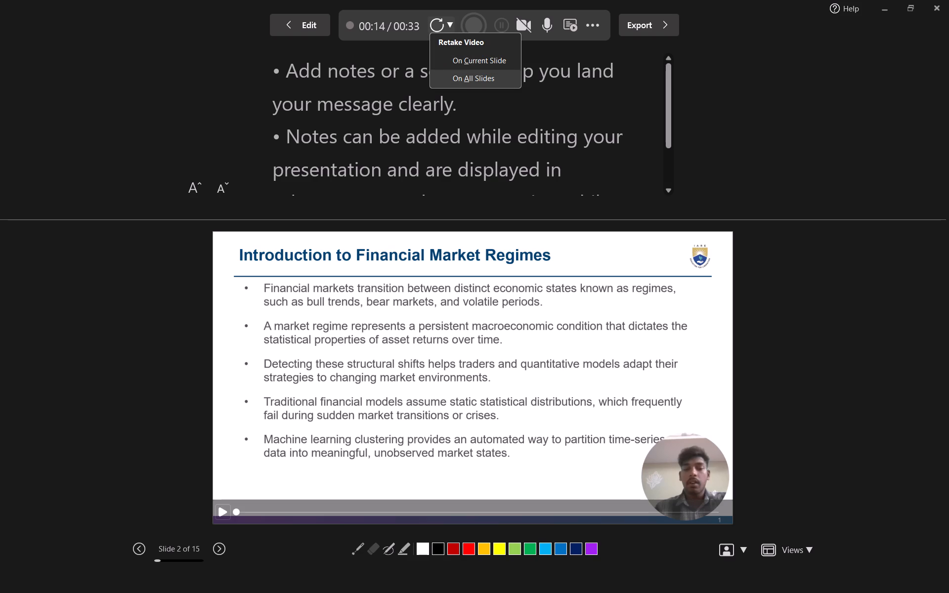
left_click(478, 55)
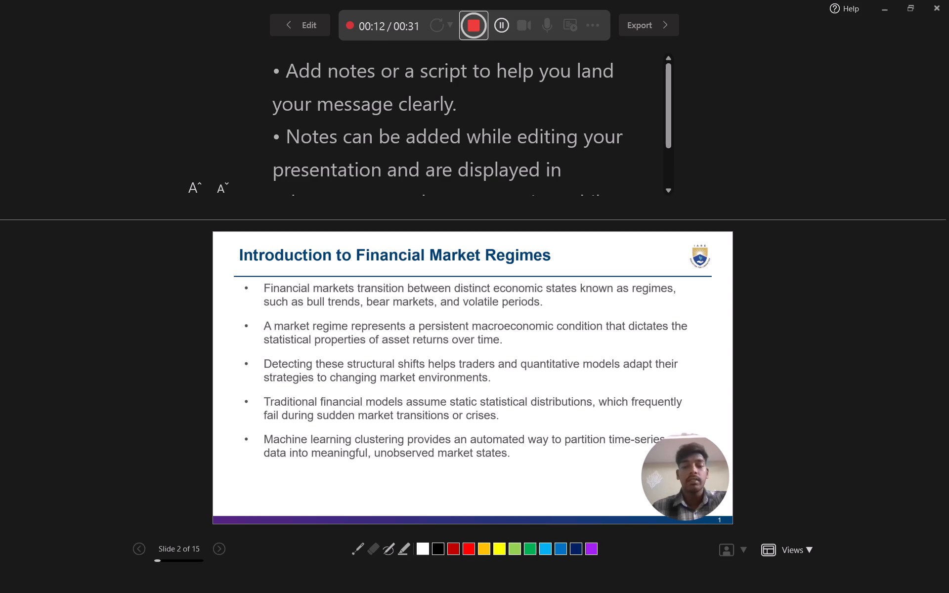
left_click(476, 23)
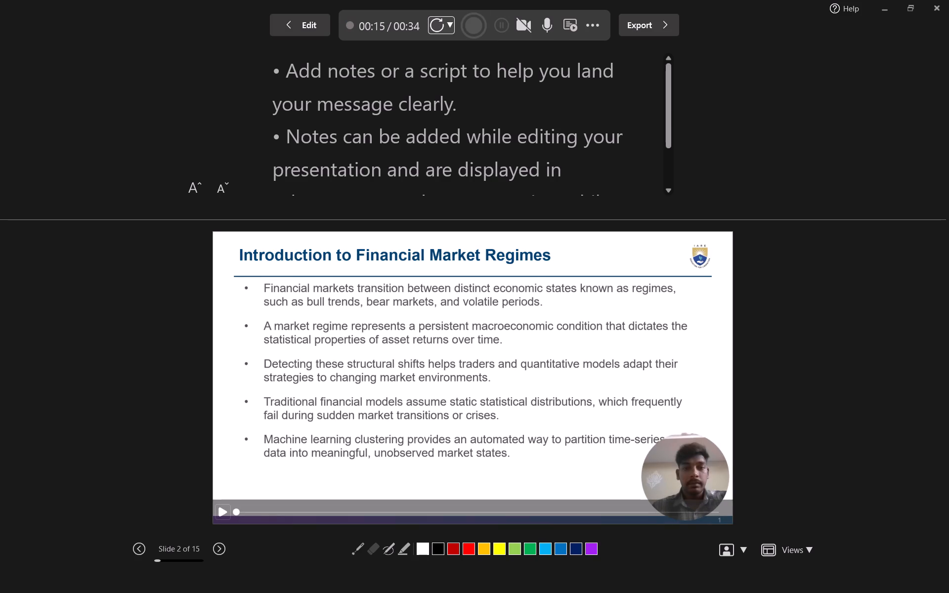
Play back the recording from the title slide, skipping ahead in it, and pause during slide 2.
left_click(137, 551)
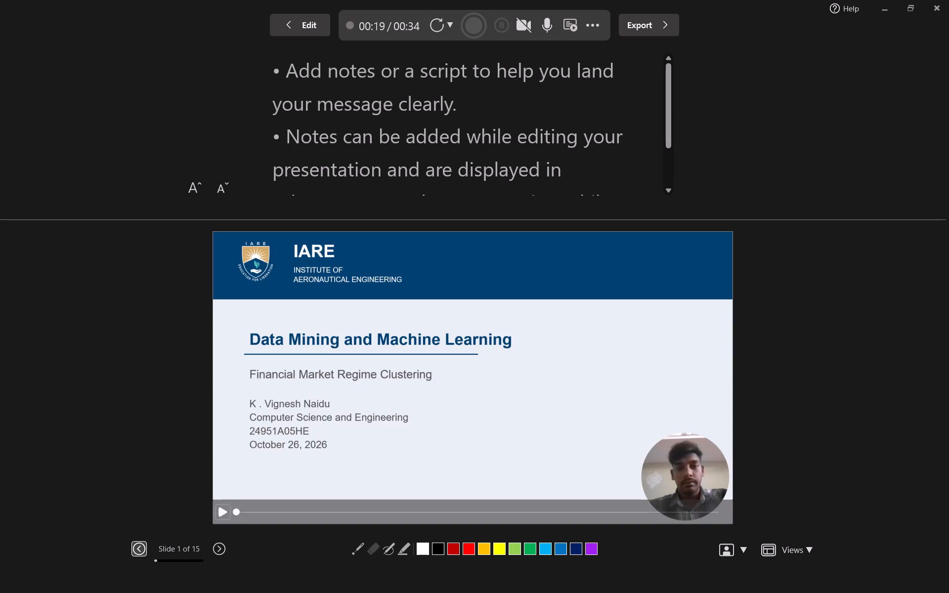
left_click(220, 514)
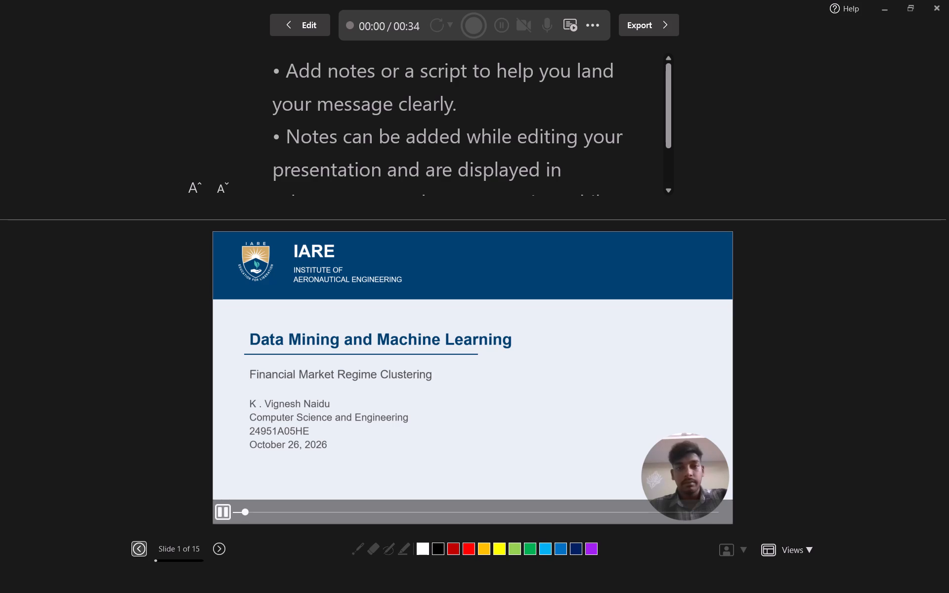
left_click(488, 512)
left_click(591, 512)
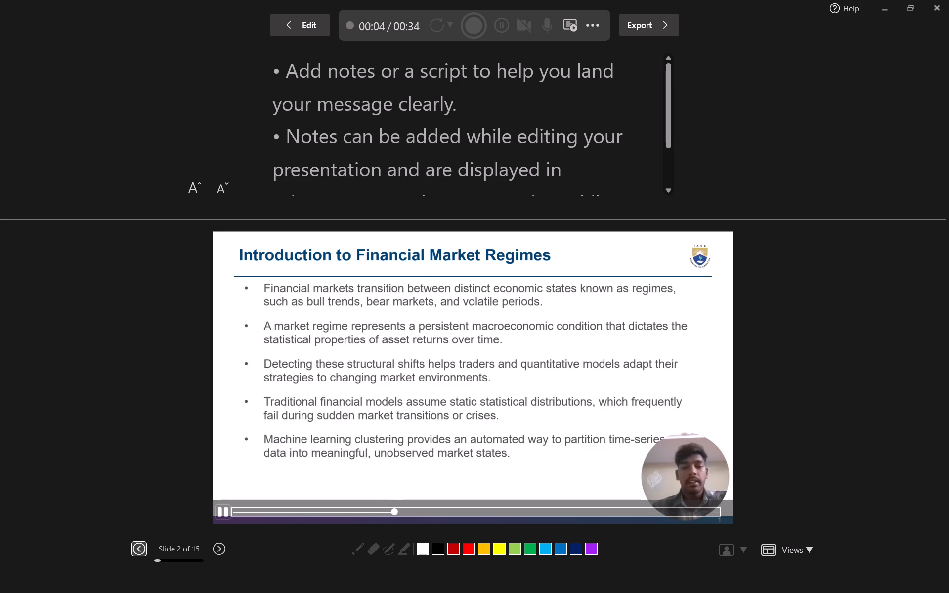
left_click(221, 510)
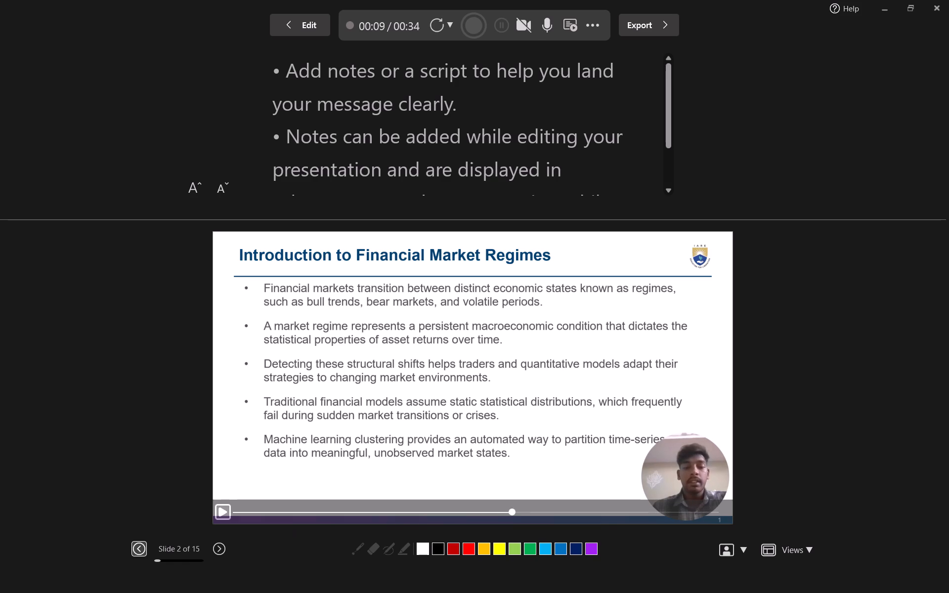
Open the video retake options for slide 2.
left_click(447, 19)
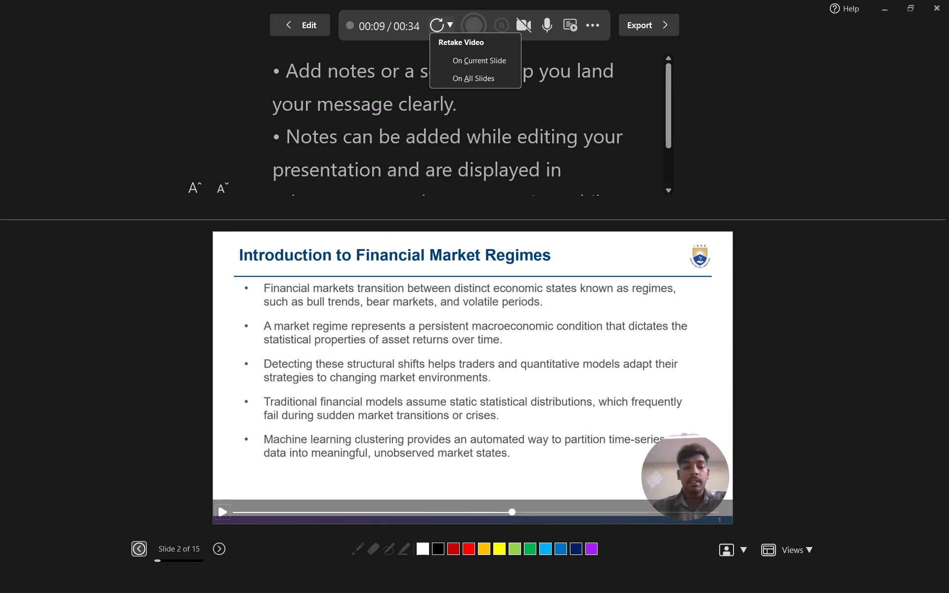
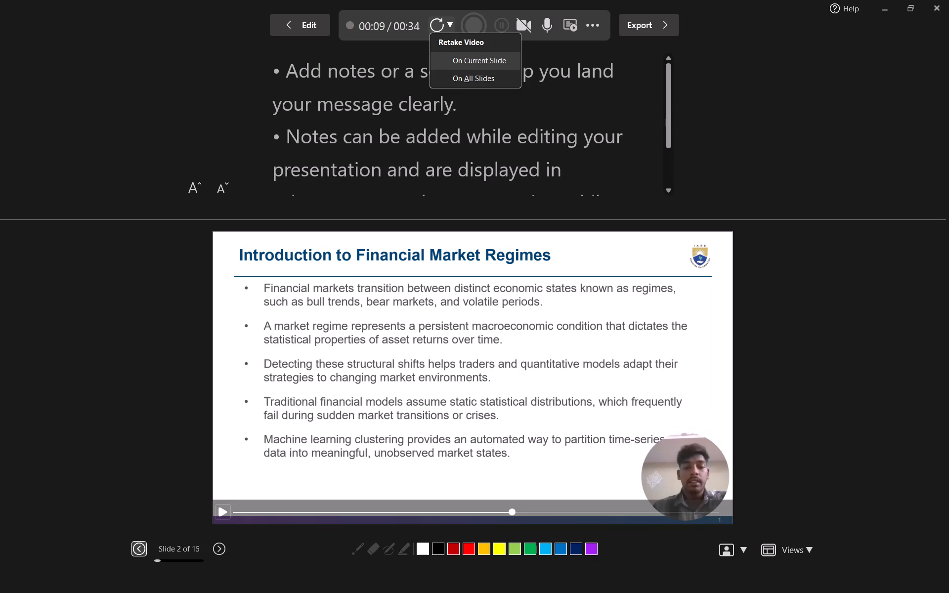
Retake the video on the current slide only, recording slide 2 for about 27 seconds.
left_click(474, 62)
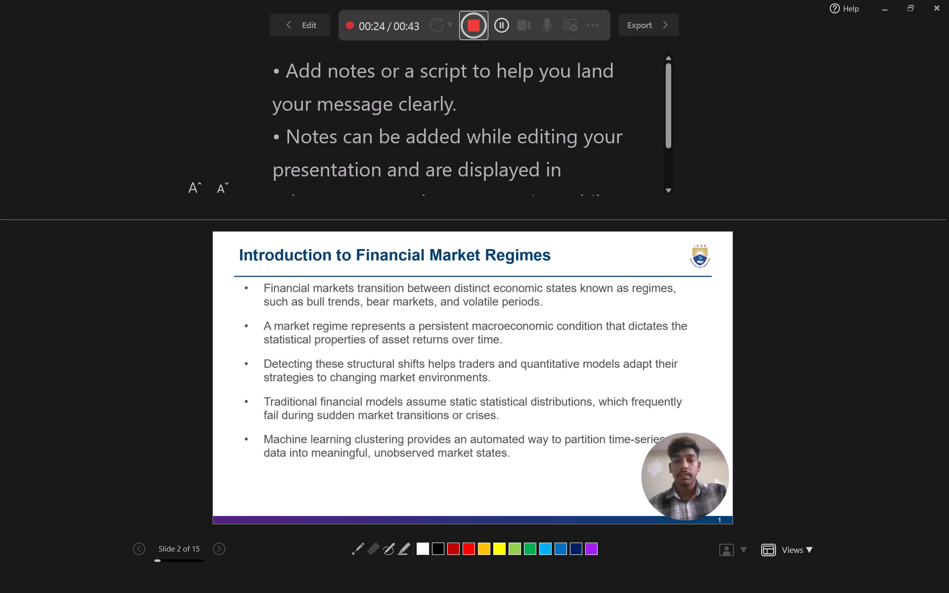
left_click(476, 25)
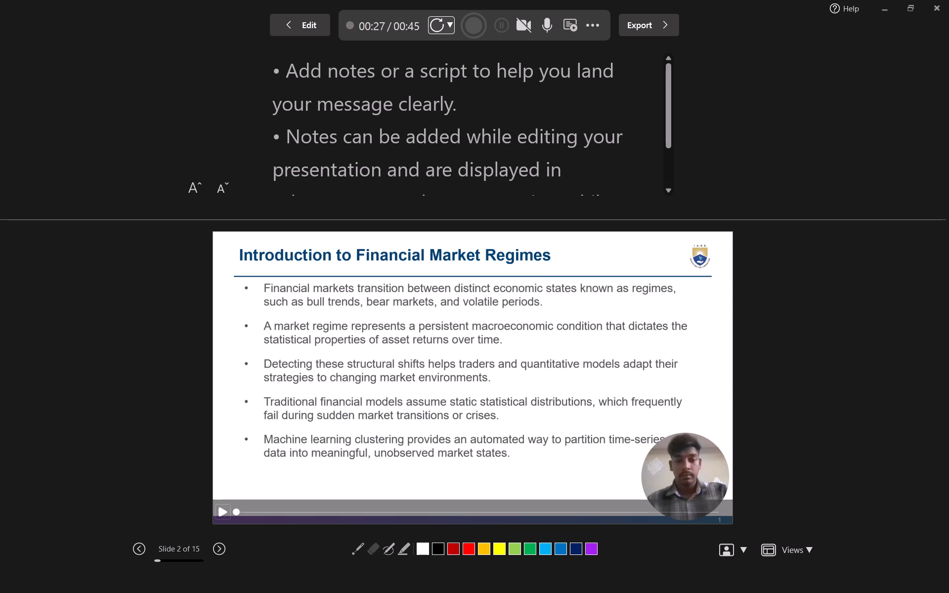
Start another video retake on the current slide only, for slide 2, Introduction to Financial Market Regimes.
left_click(440, 25)
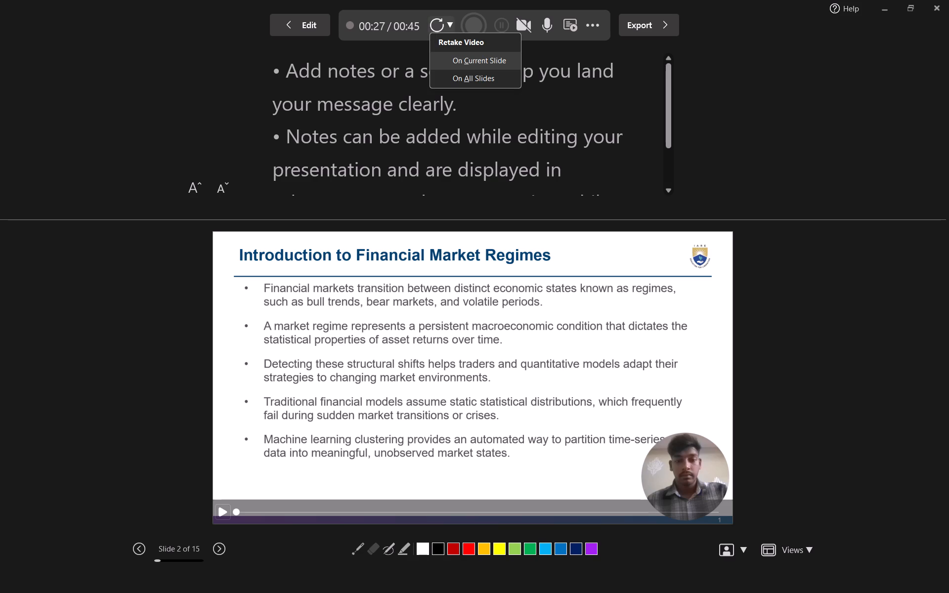
left_click(463, 60)
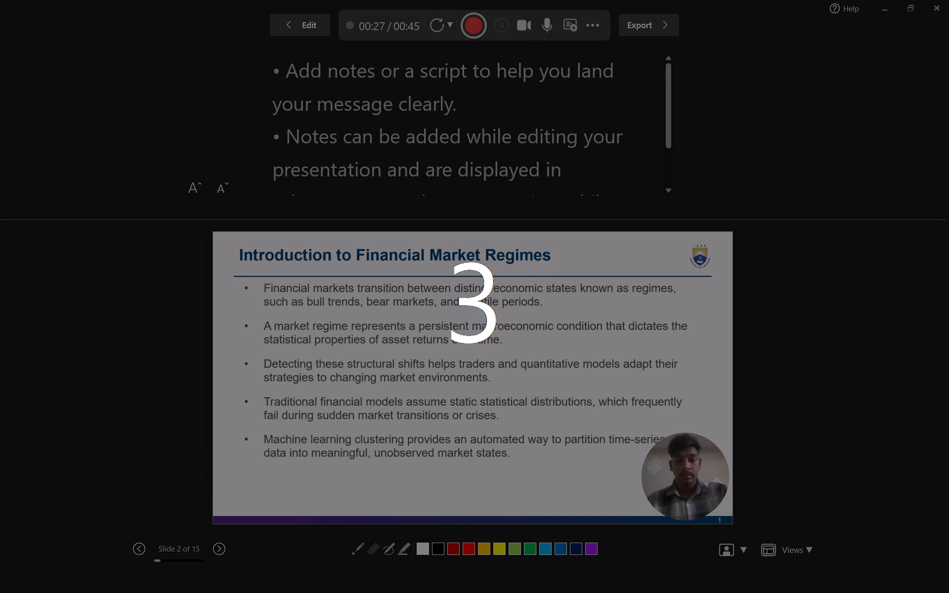
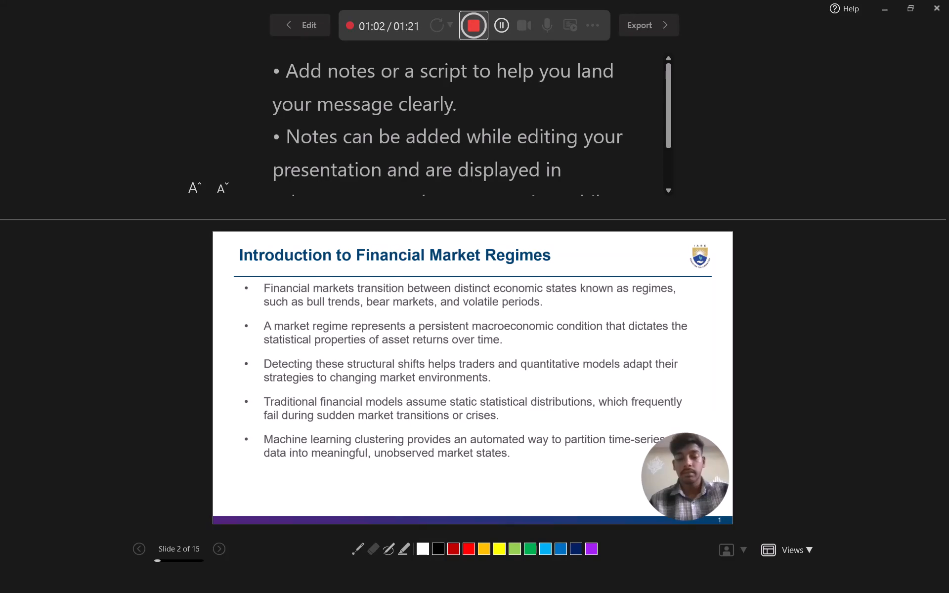
Finish the slide 2 retake, stopping the recording at about 1 minute 3 seconds.
left_click(474, 20)
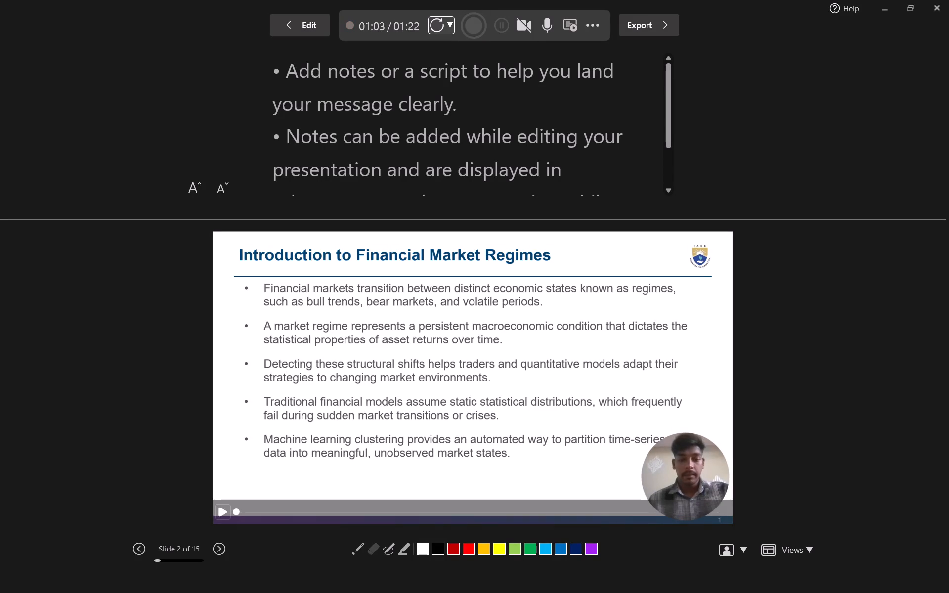
Play back the new slide 2 recording from its start to review the take.
left_click(223, 517)
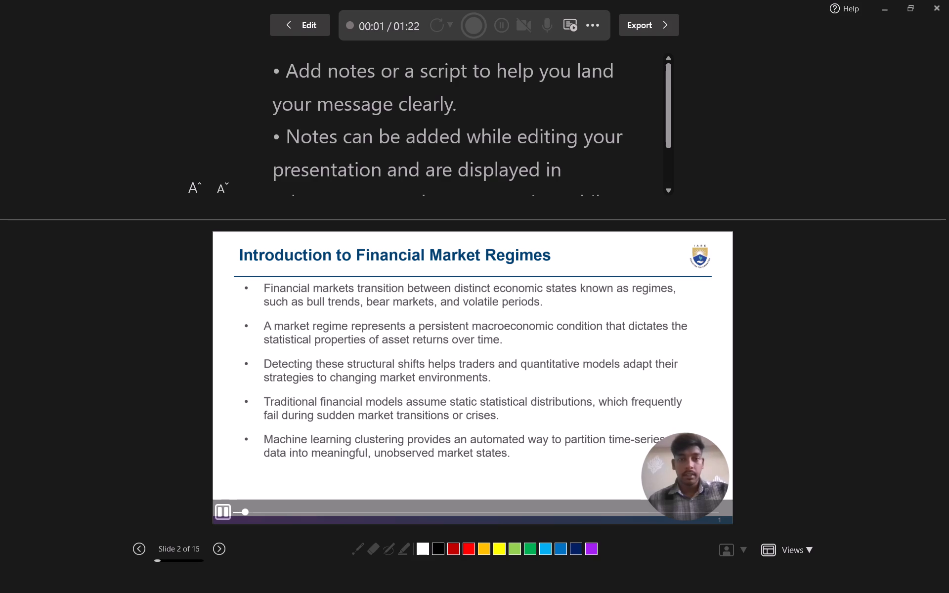
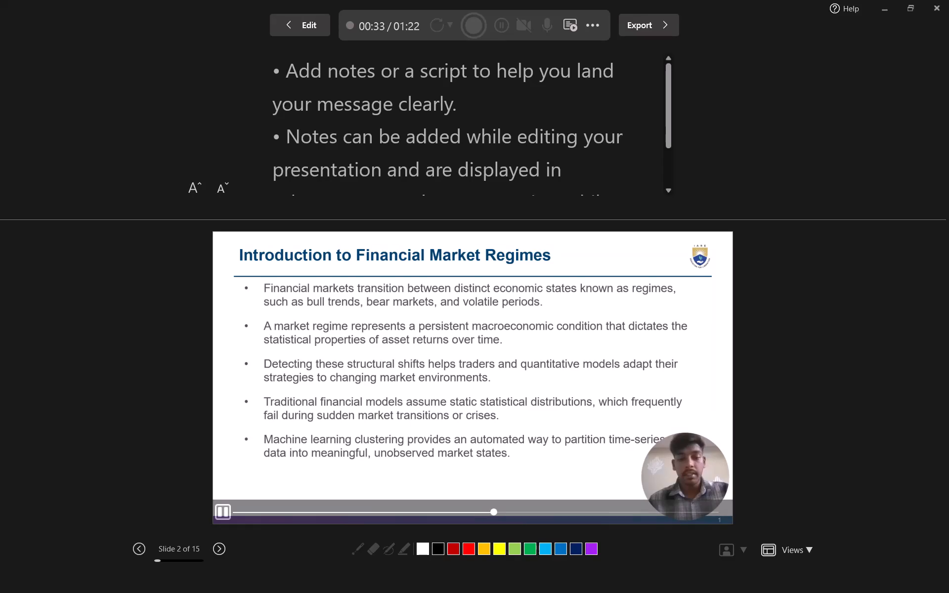
Pause the playback of the slide 2 recording to end the review.
left_click(218, 509)
Advance to slide 3, The Need for Market Regime Identification, and start recording its narration with the camera on.
key("Right")
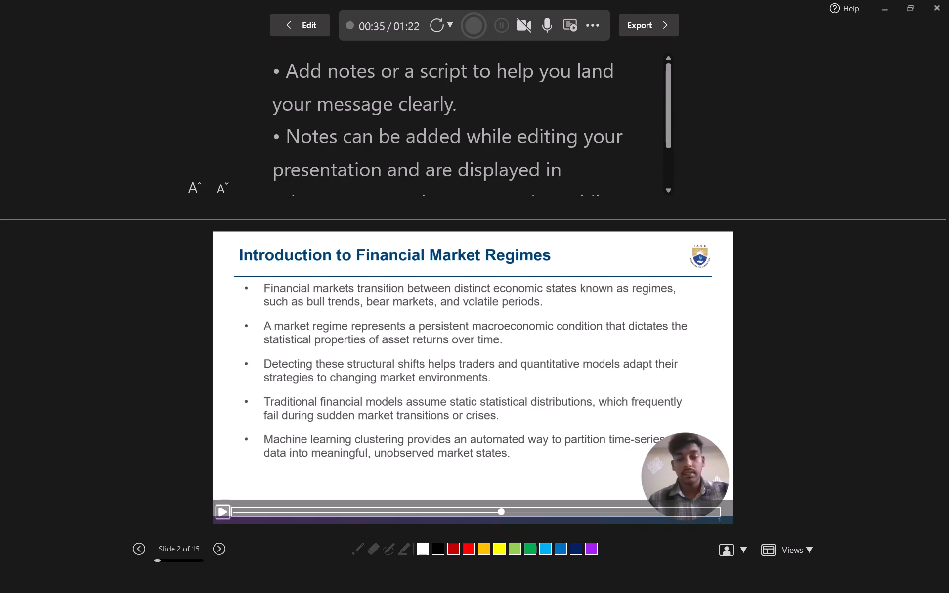
left_click(219, 547)
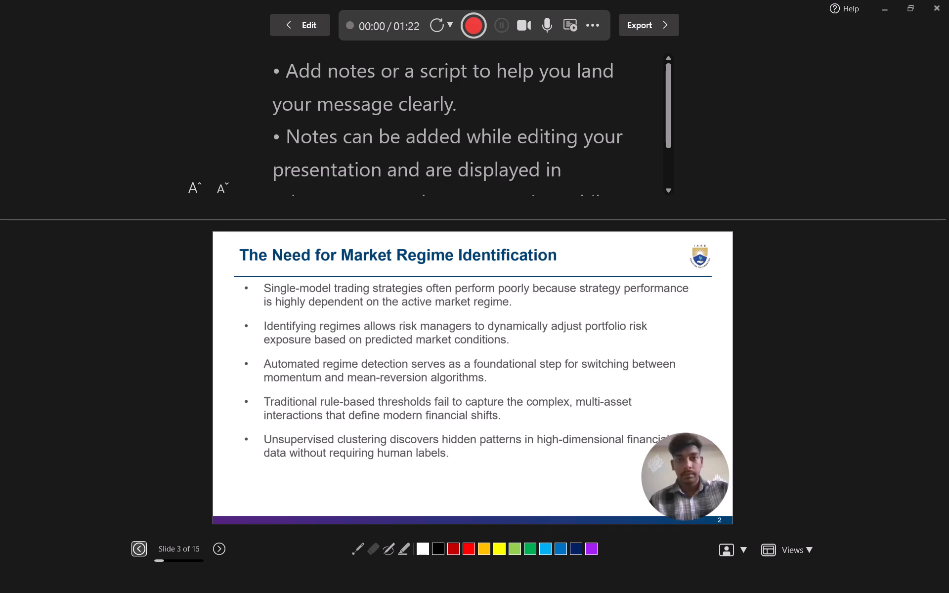
left_click(474, 26)
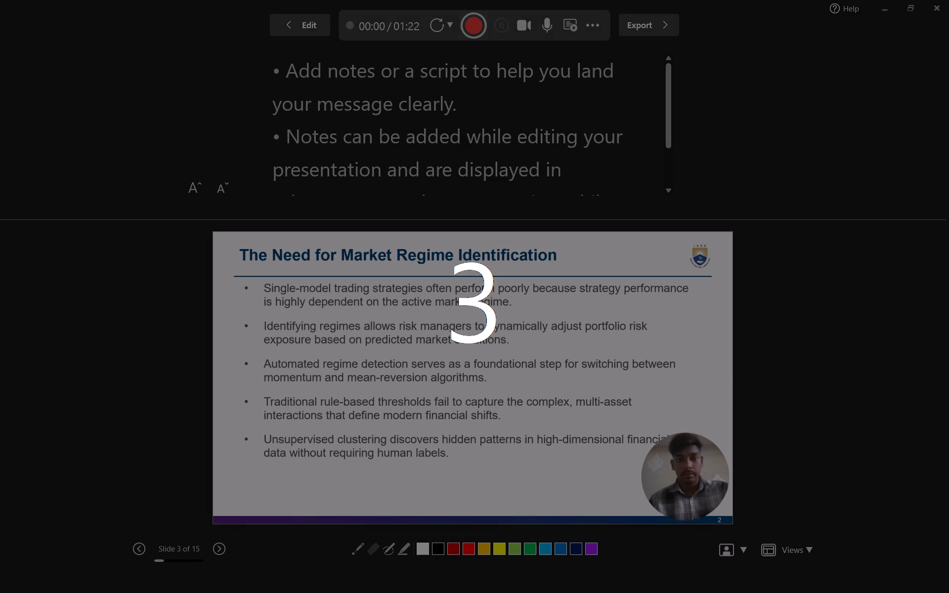
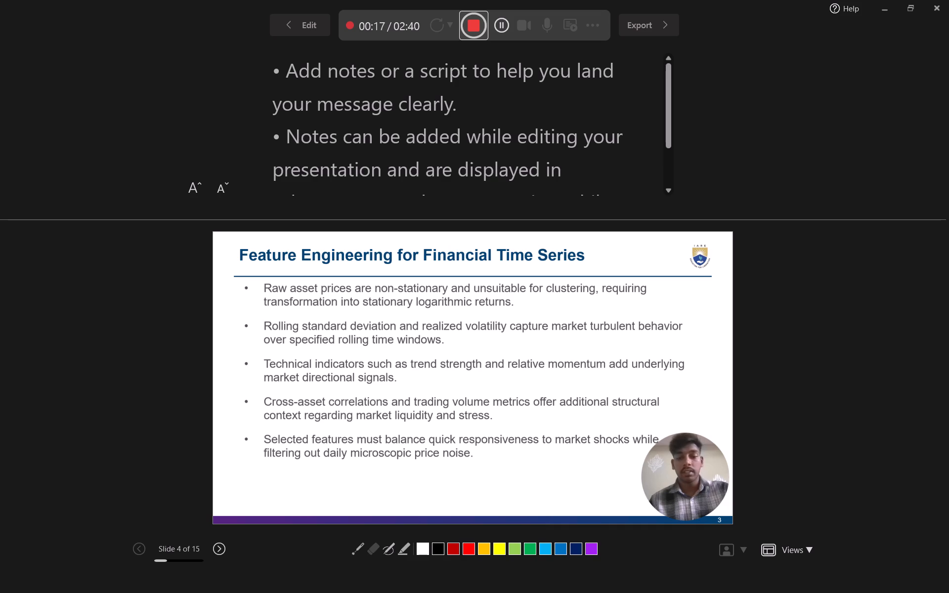
Pause the narration recording on slide 4, Feature Engineering for Financial Time Series, and resume it after a short break.
left_click(505, 21)
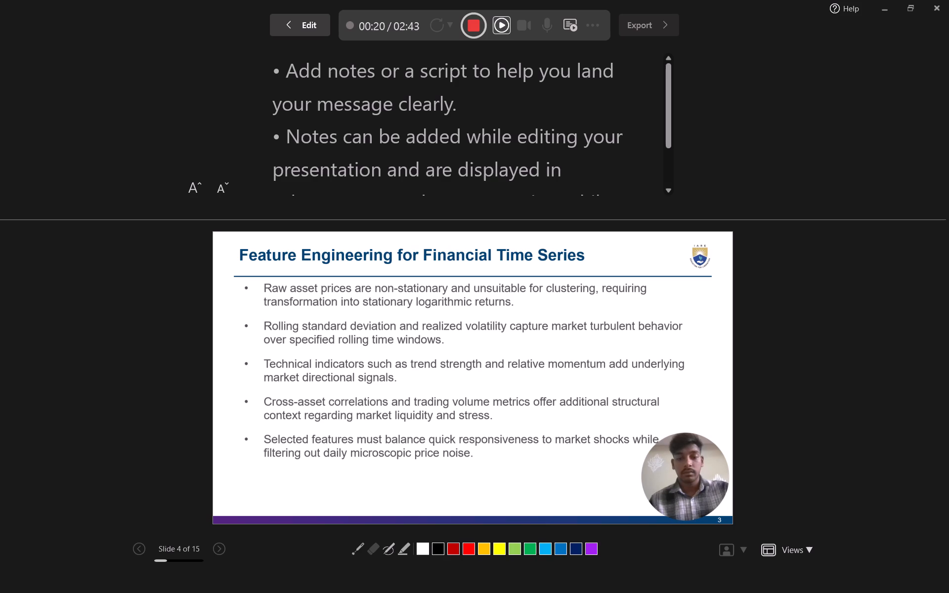
left_click(505, 21)
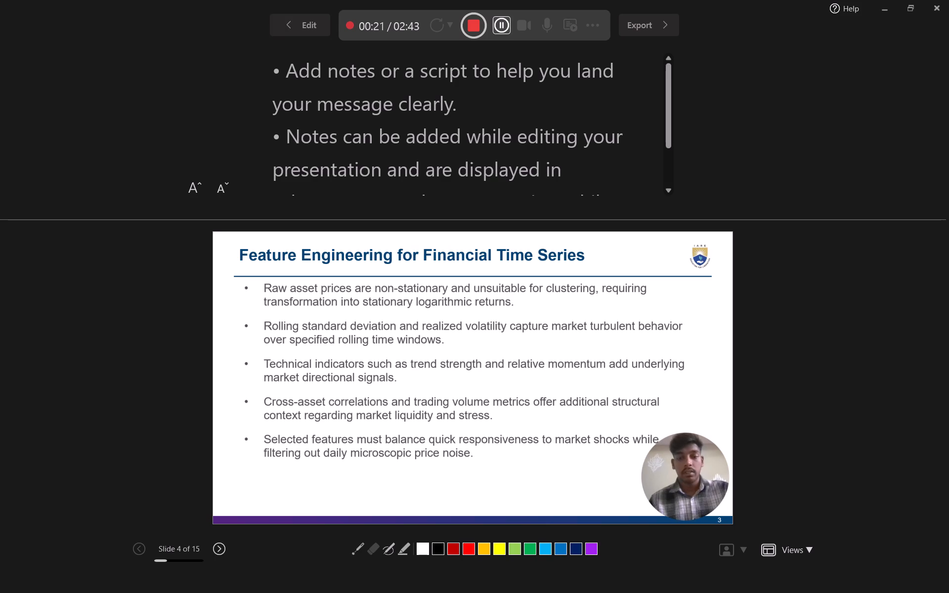
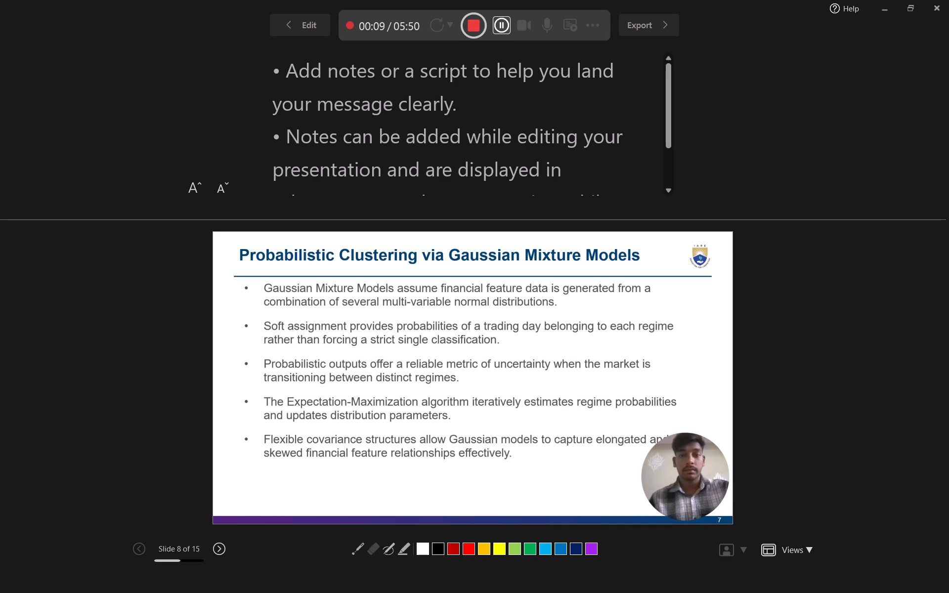
Stop the recording on slide 8, Probabilistic Clustering via Gaussian Mixture Models, and start retaking the video for the current slide only.
left_click(505, 21)
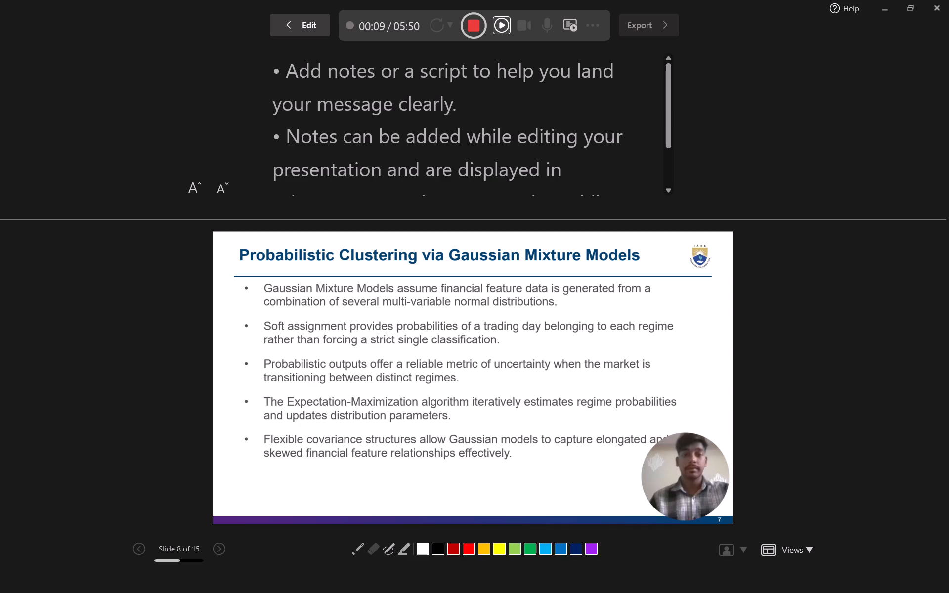
left_click(478, 25)
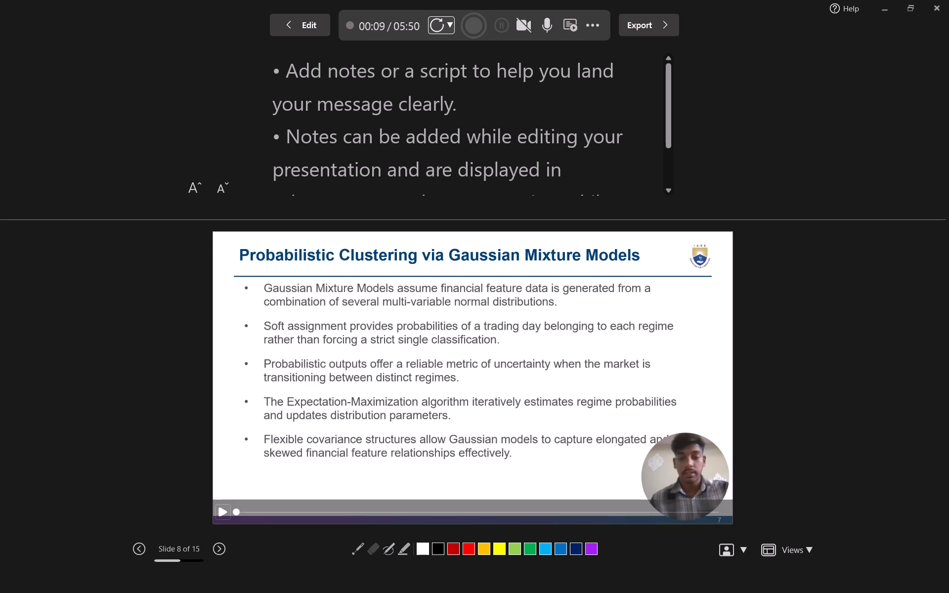
left_click(449, 22)
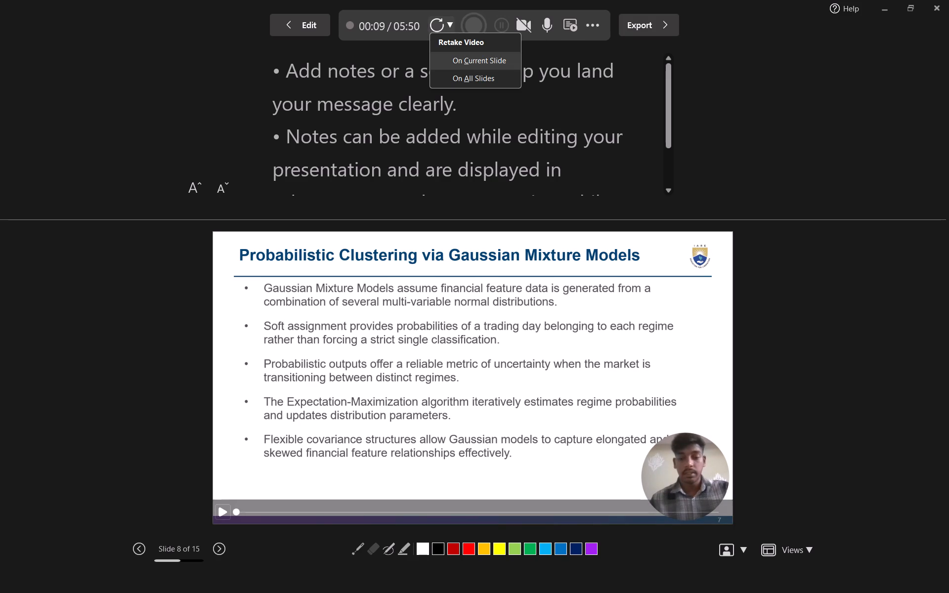
left_click(475, 60)
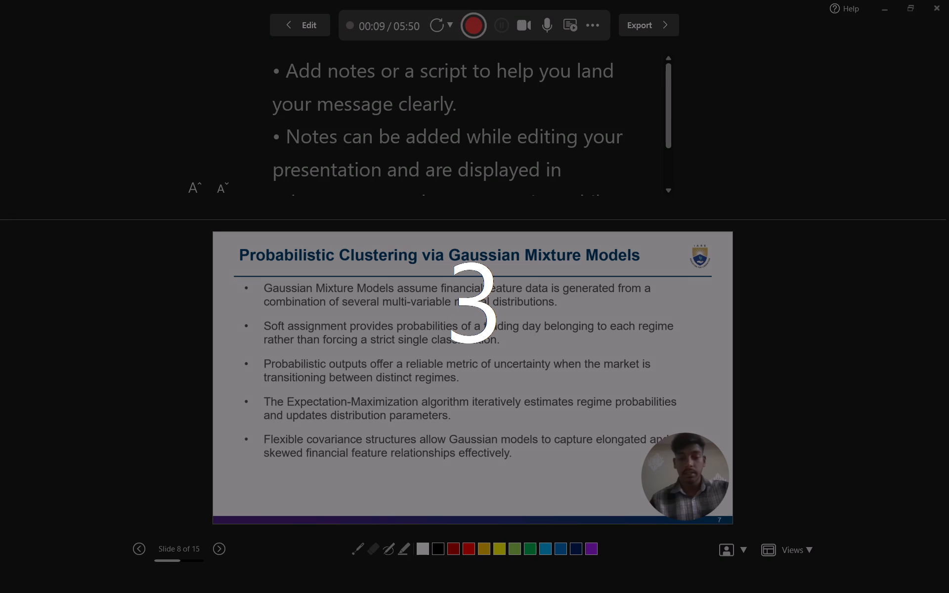
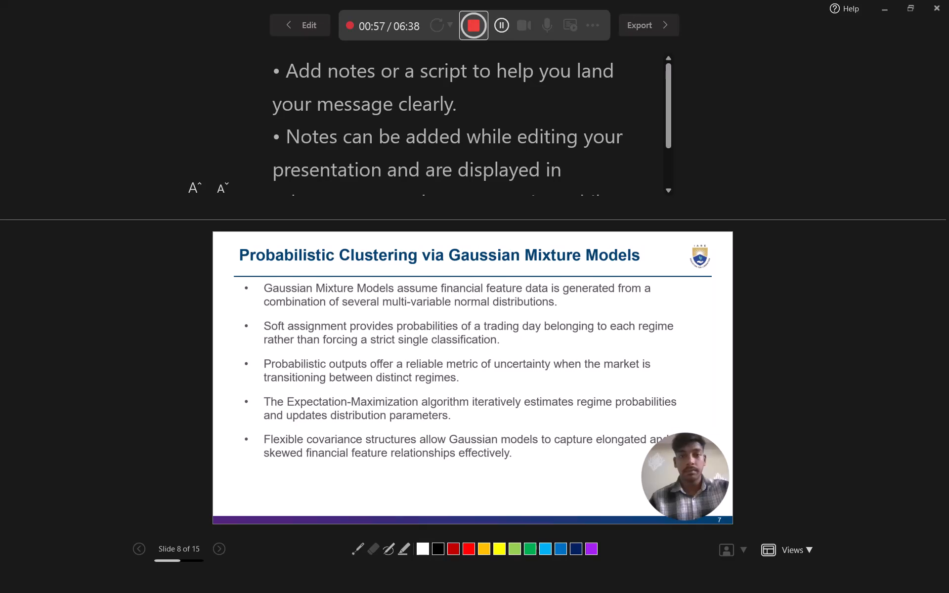
Stop the retake recording on slide 8, Probabilistic Clustering via Gaussian Mixture Models.
left_click(473, 25)
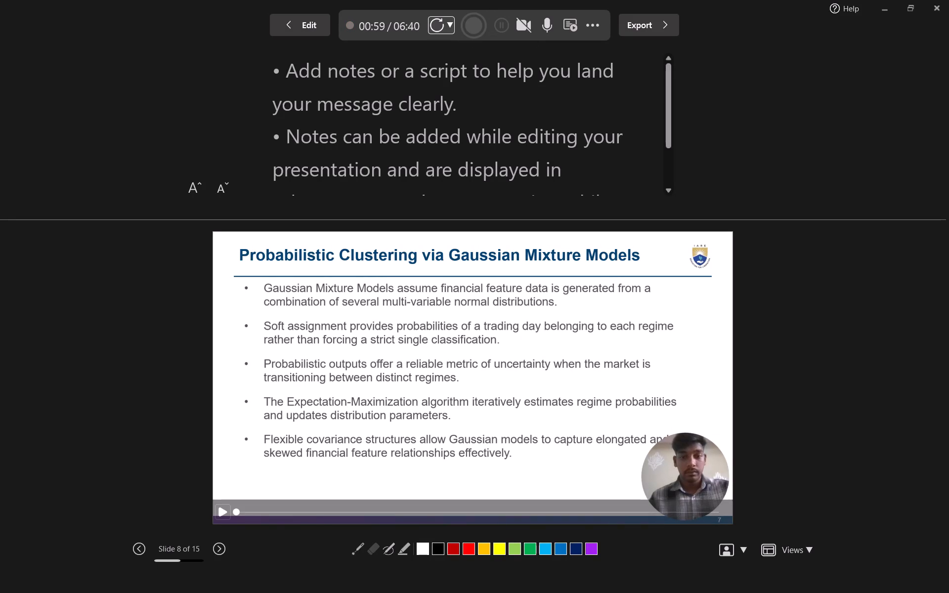
Advance to slide 9, Sequential Modeling with Hidden Markov Models, and start recording its camera narration.
key("Right")
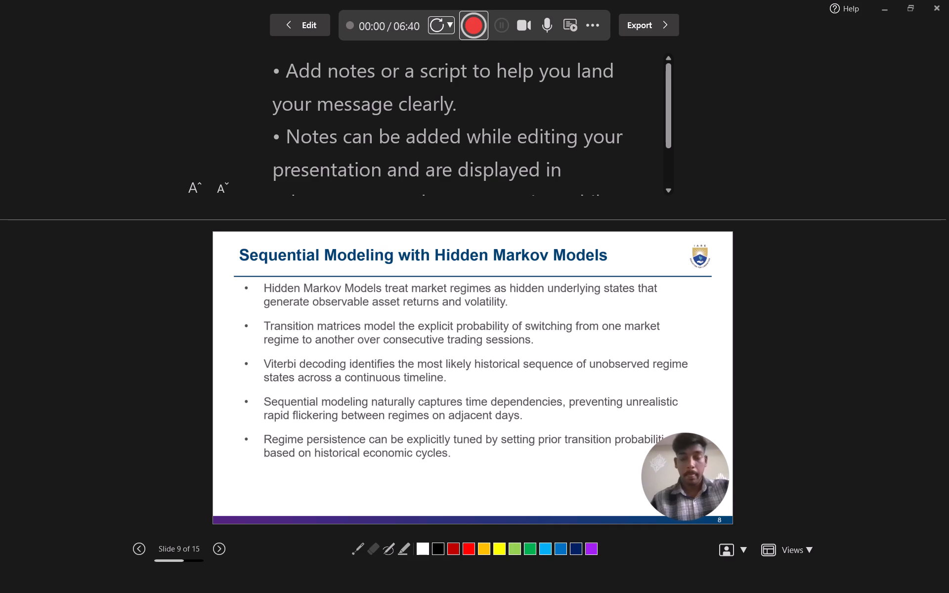
left_click(473, 25)
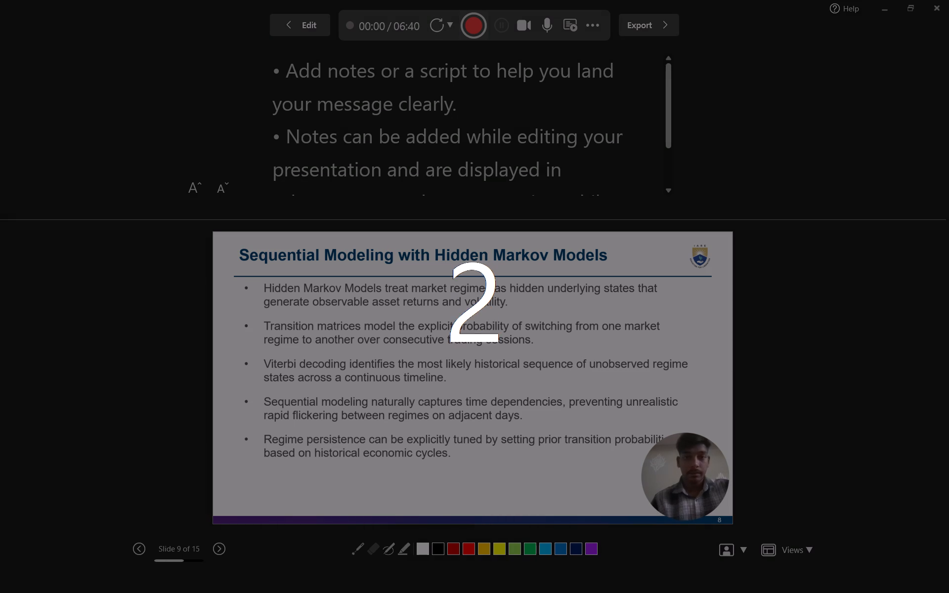
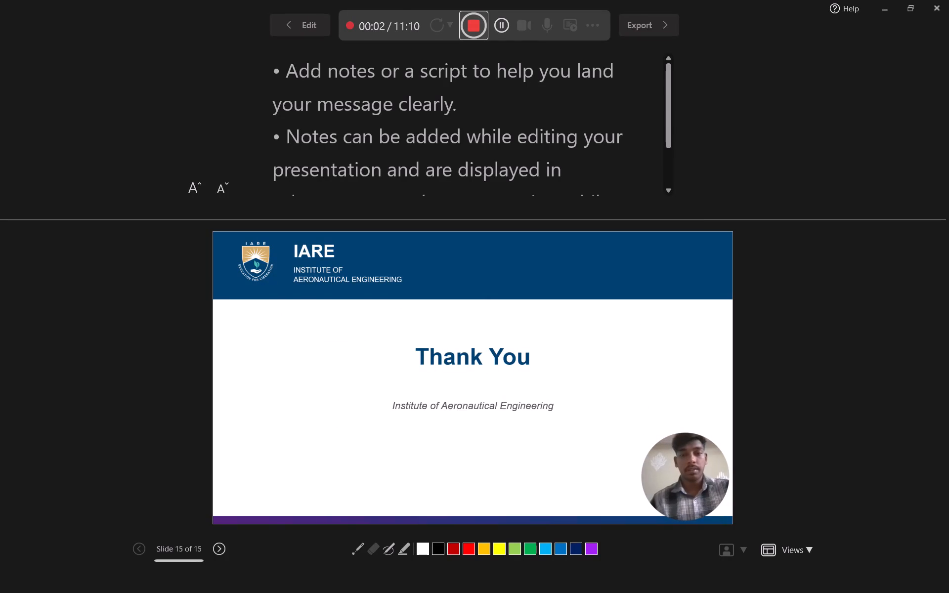
Stop the camera recording on slide 15, Thank You, and play back the take to review it.
left_click(473, 25)
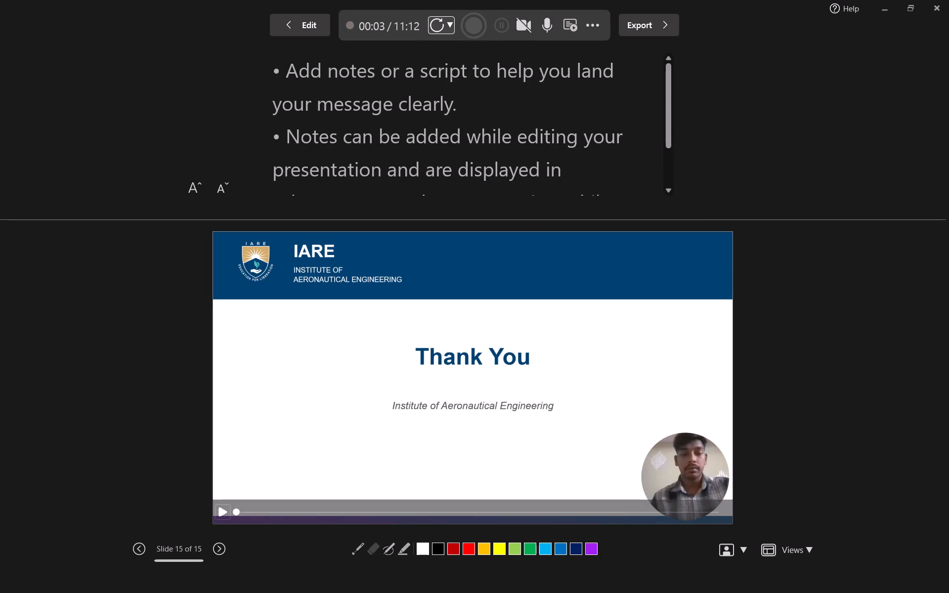
left_click(221, 513)
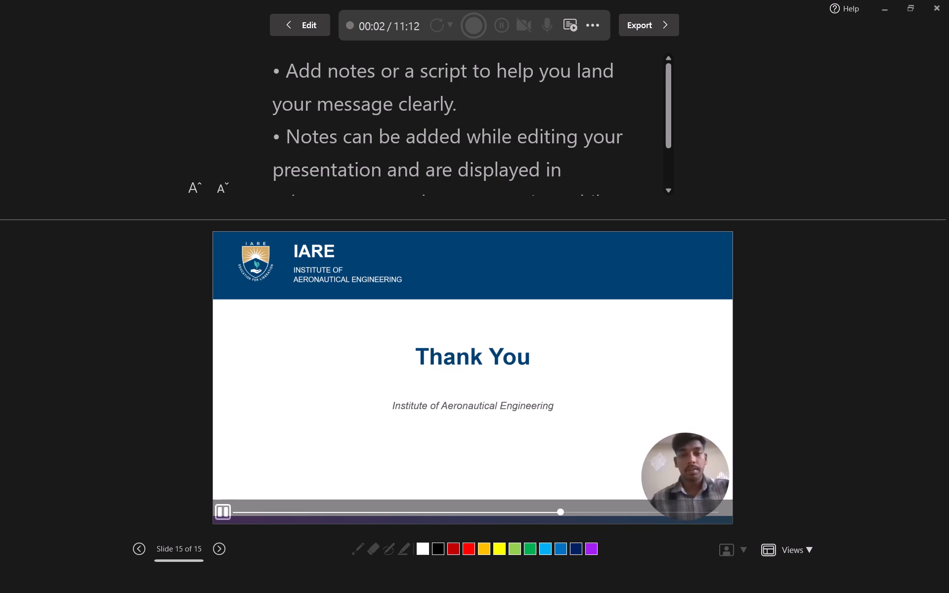
Export the narrated presentation as the MPEG-4 video Financial Market Regime Clustering in Downloads » AAT 2, and leave the export view.
left_click(654, 24)
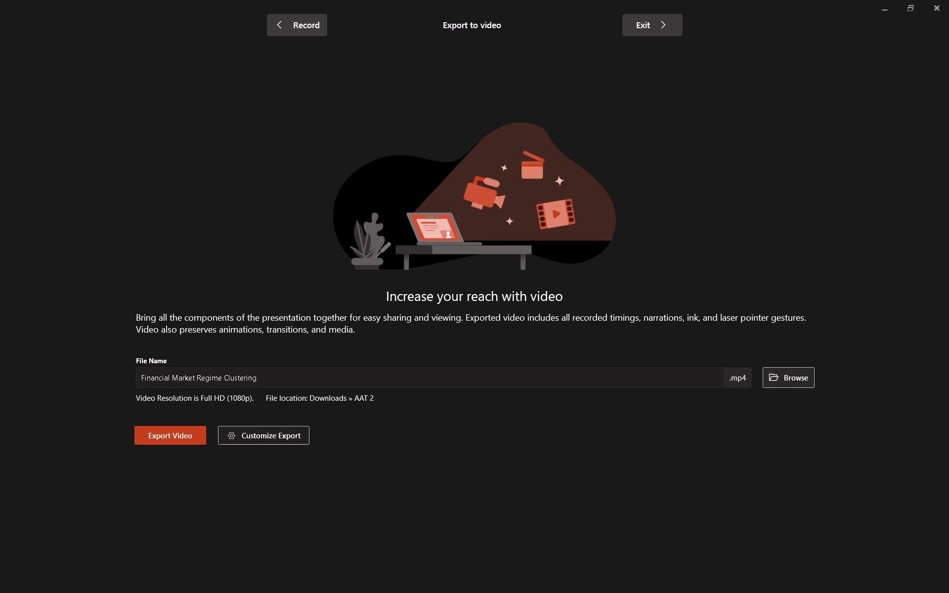
left_click(777, 373)
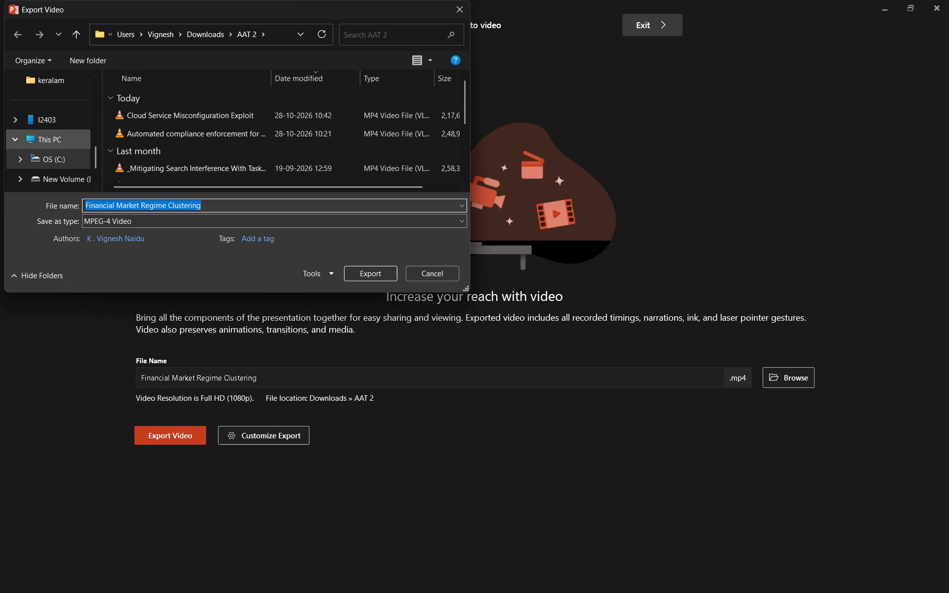
scroll(33, 127, "up", 1)
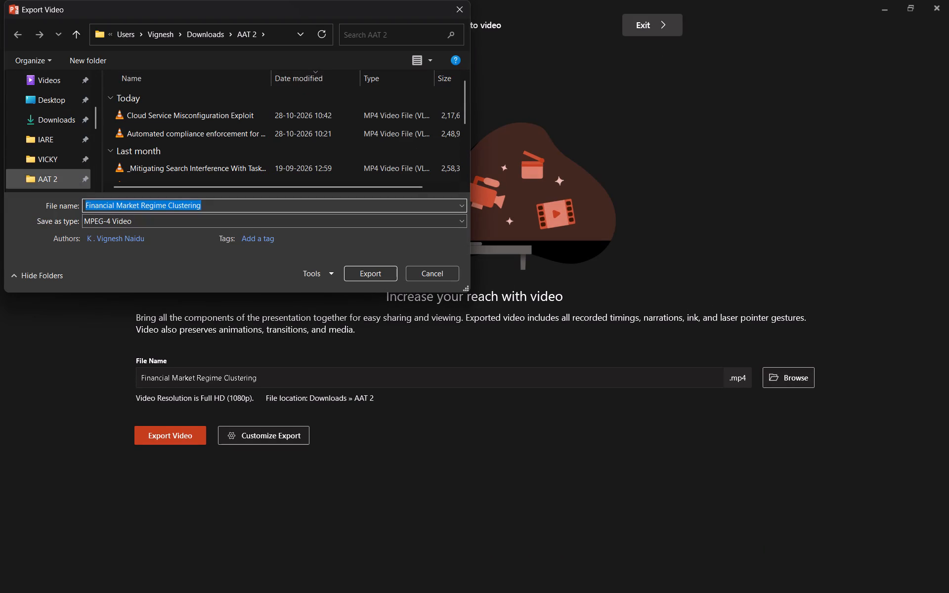
left_click(55, 172)
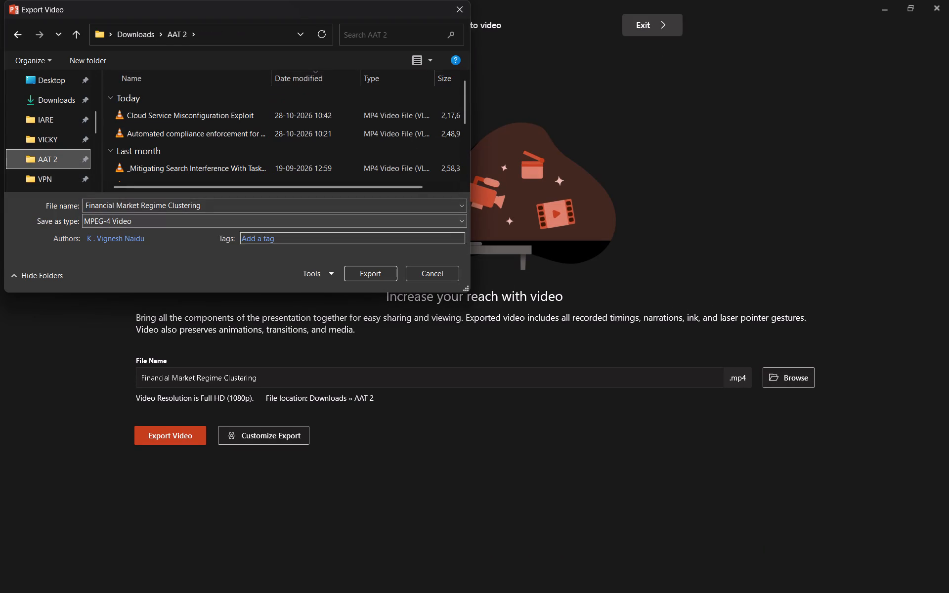
left_click(370, 274)
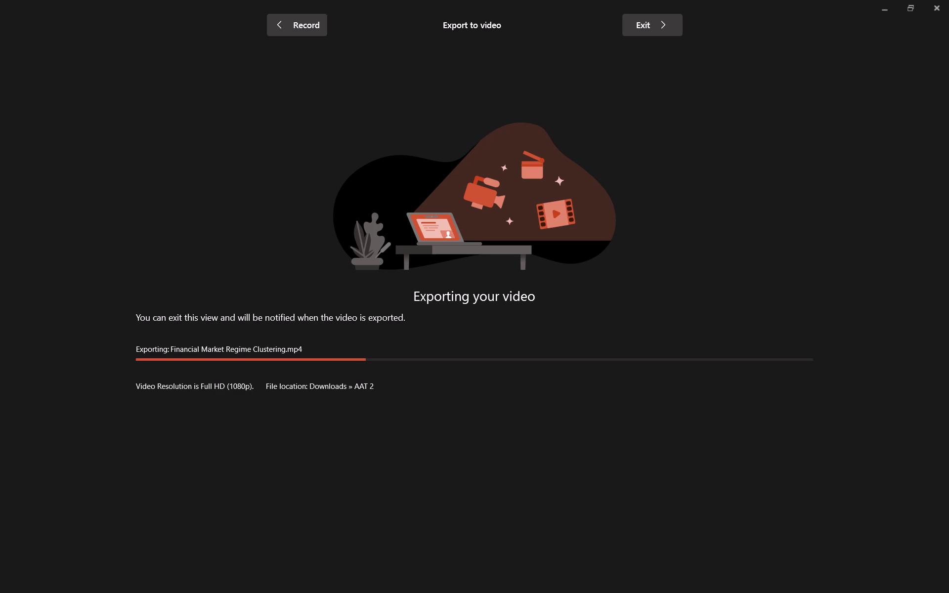
left_click(661, 18)
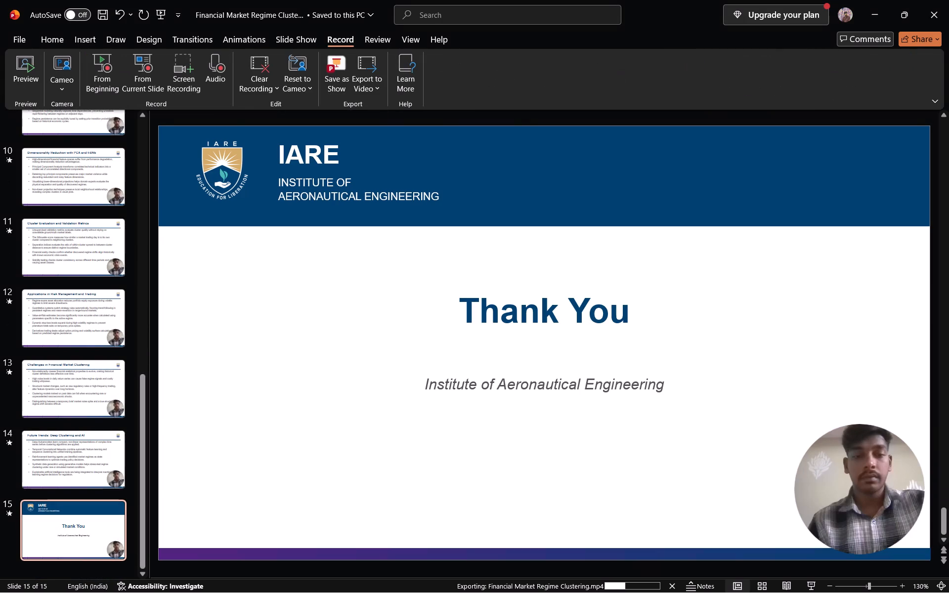
Open the Partially Observable MDP (POMDP) presentation from the AAT 2 folder, enable editing and show its recording tools.
left_click(883, 9)
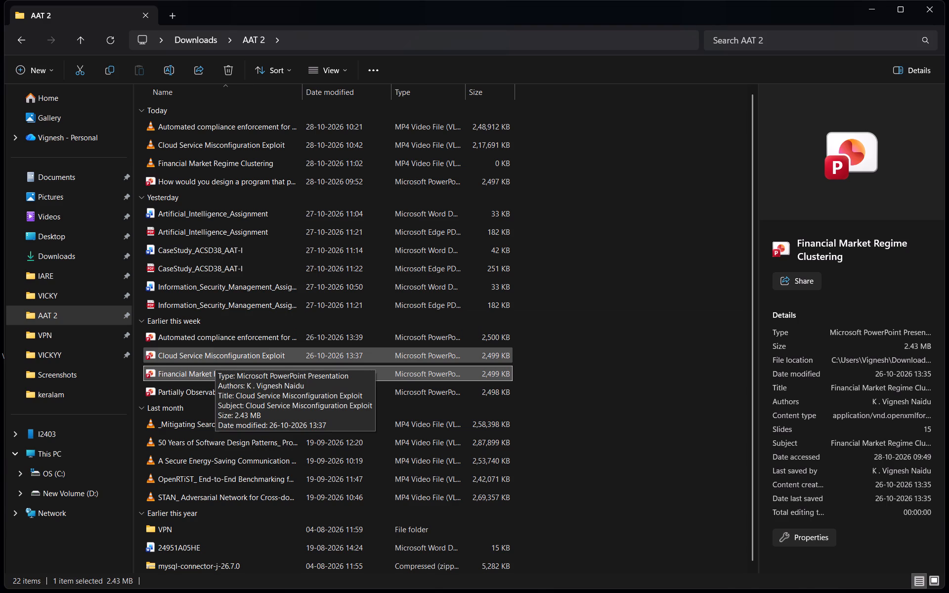
double_click(177, 389)
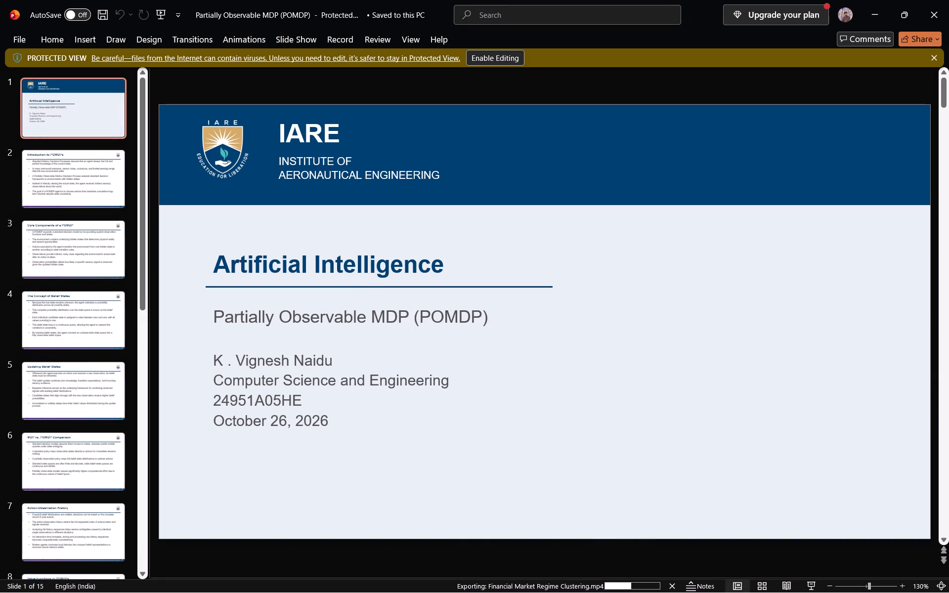
left_click(482, 60)
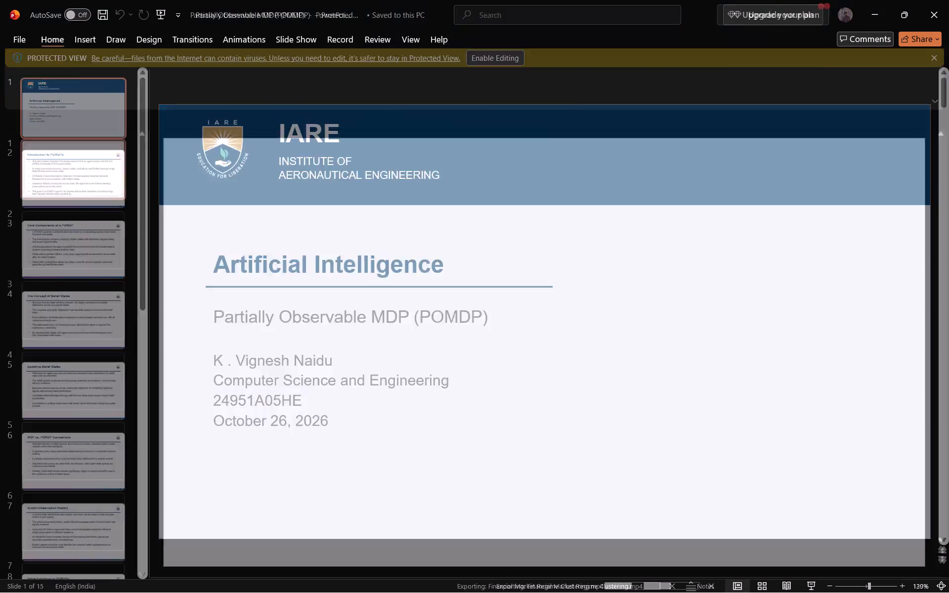
left_click(340, 37)
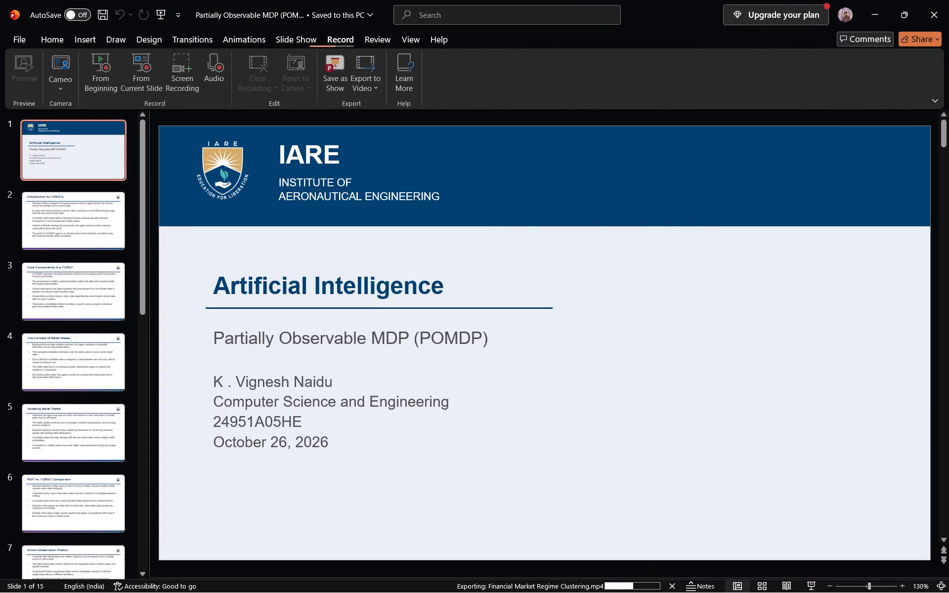